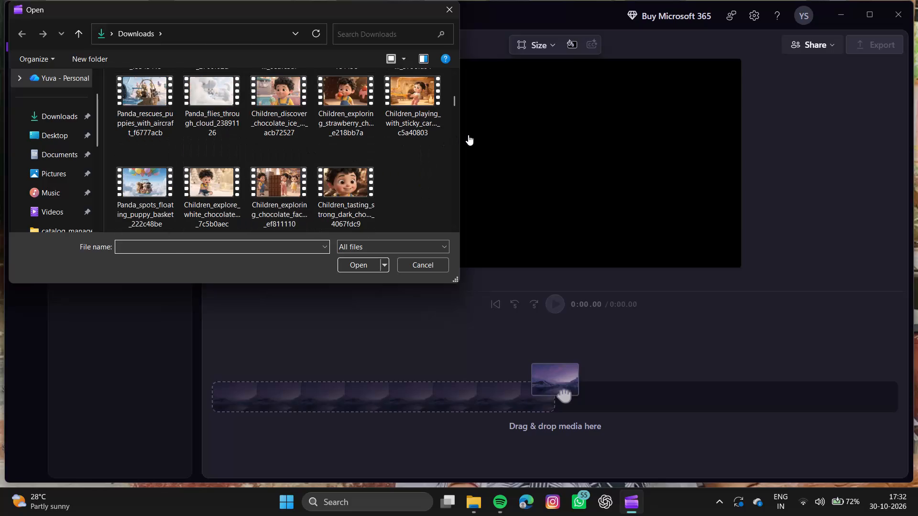
Import the three Children clips discover_chocolate_ice, exploring_strawberry and playing_with_sticky from Downloads into the project media.
drag(448, 122, 268, 109)
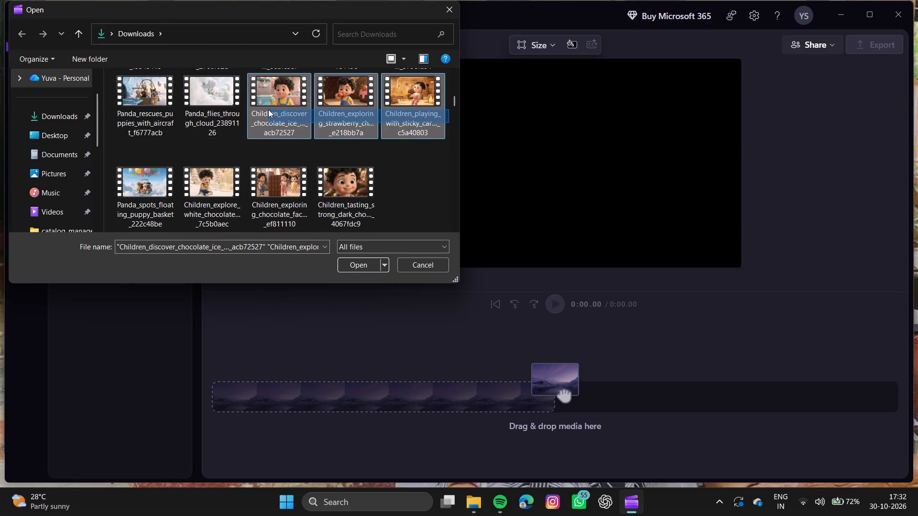
drag(268, 109, 268, 110)
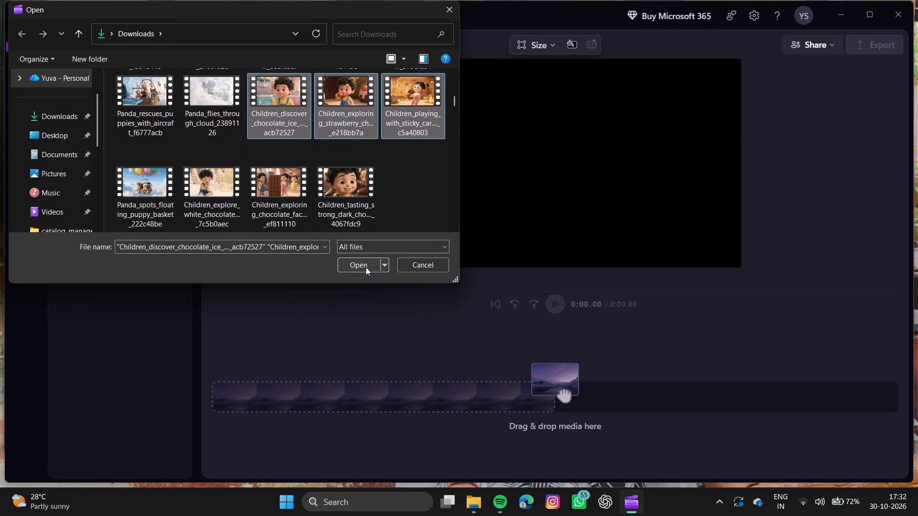
click(363, 267)
Import the Children_waving_at_chocolate clip from Downloads into the project media.
click(93, 71)
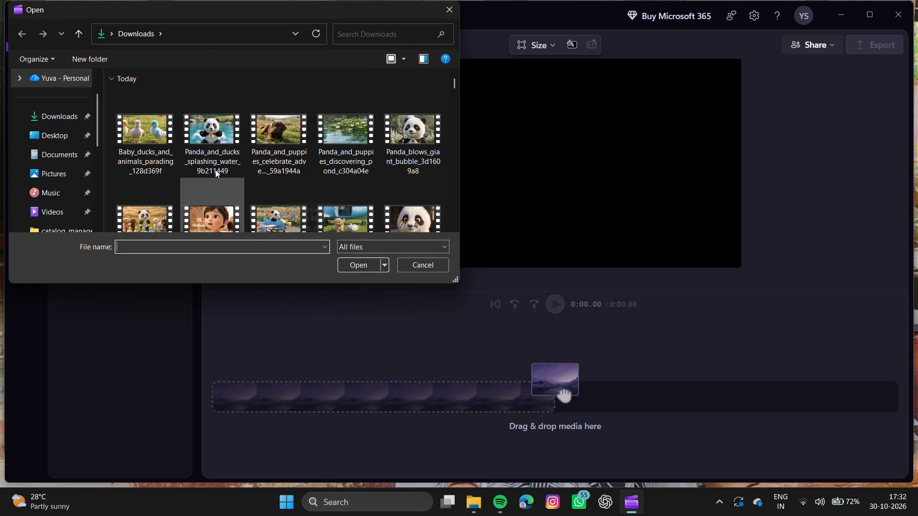
scroll(296, 162, down, 1)
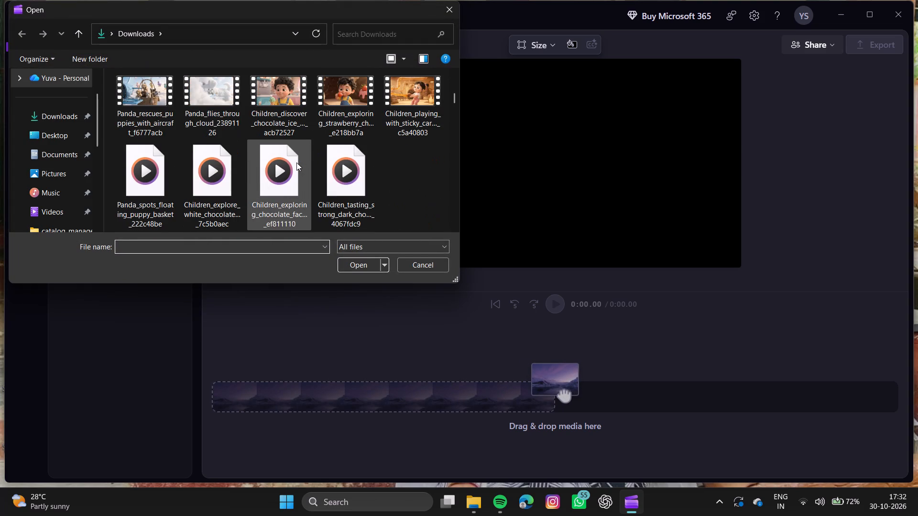
scroll(296, 162, down, 1)
scroll(299, 111, up, 1)
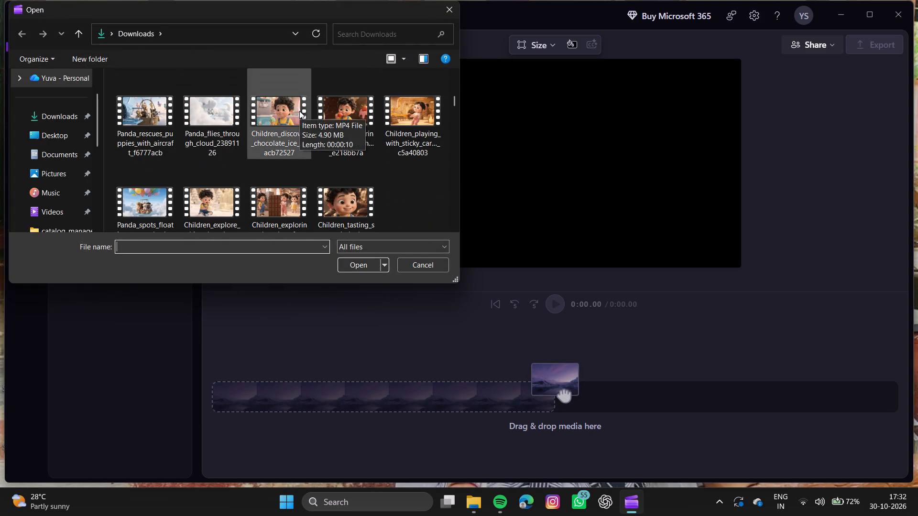
scroll(299, 111, up, 1)
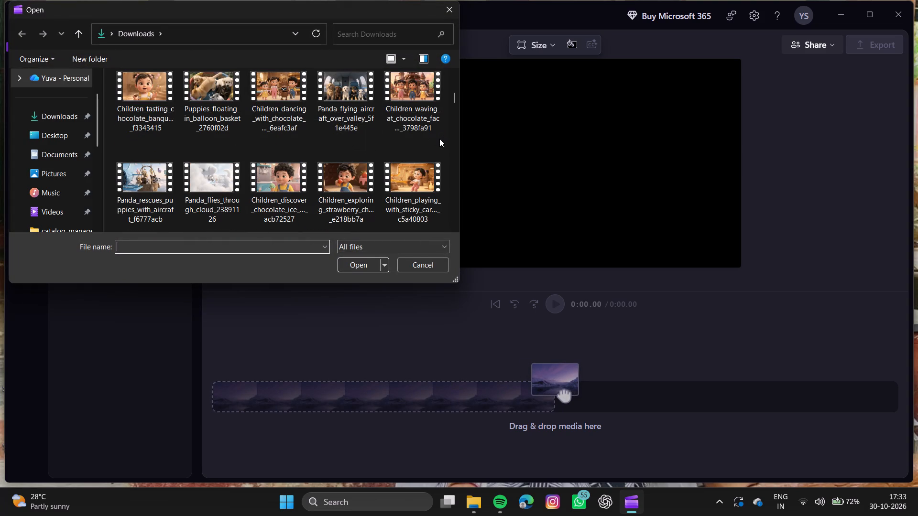
double_click(415, 107)
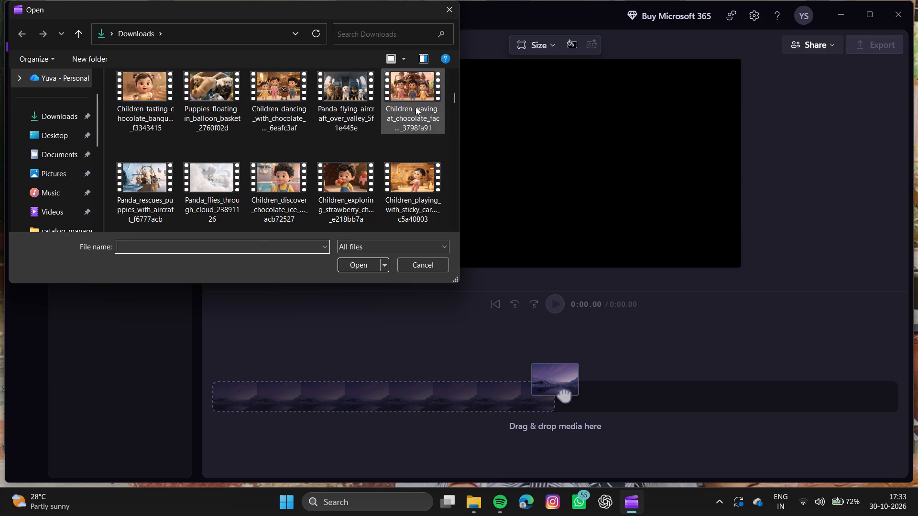
Import the Children_dancing_with_chocolate clip from Downloads into the project media.
click(106, 64)
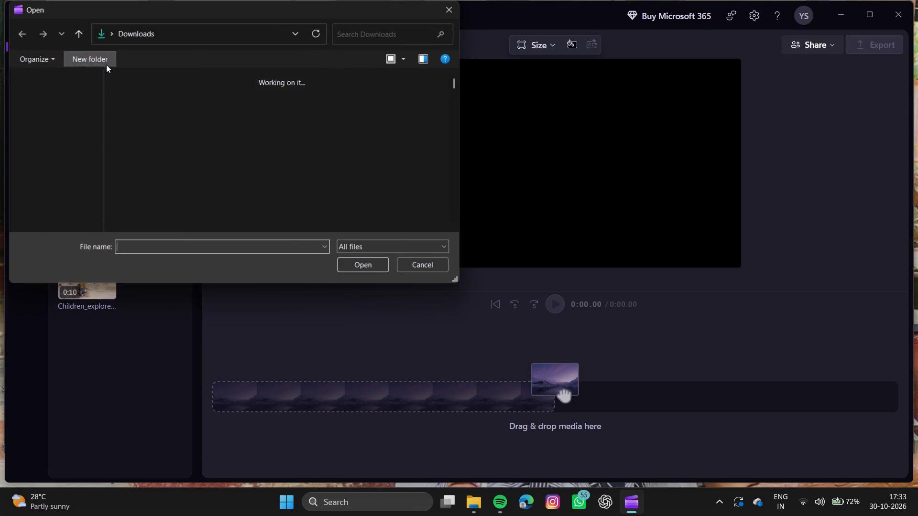
scroll(300, 145, down, 1)
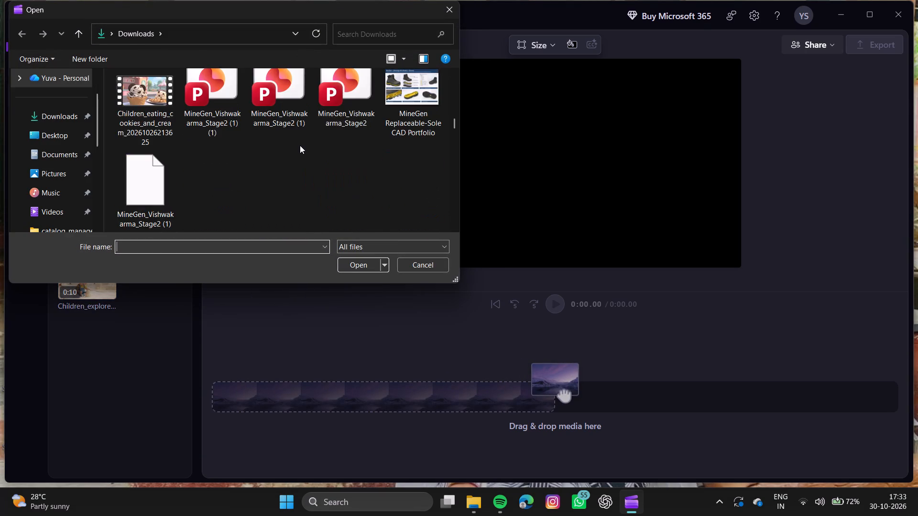
scroll(300, 145, down, 1)
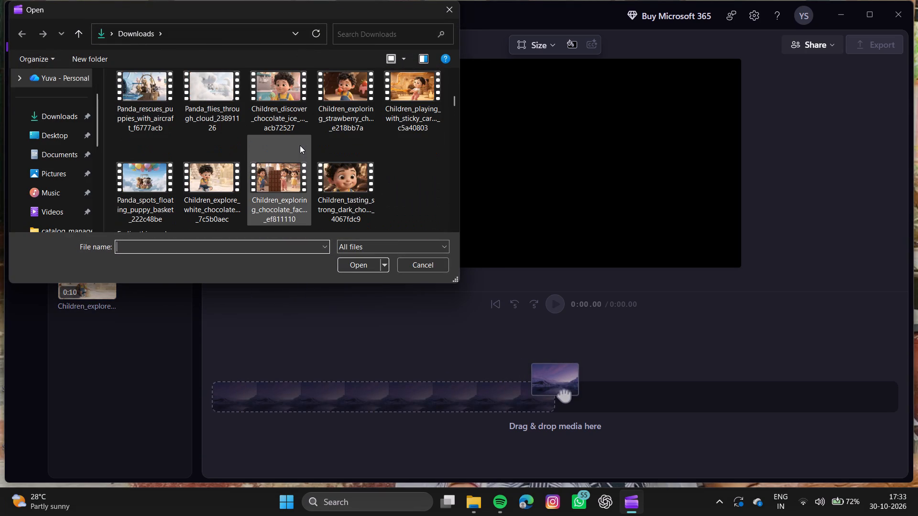
scroll(300, 145, up, 1)
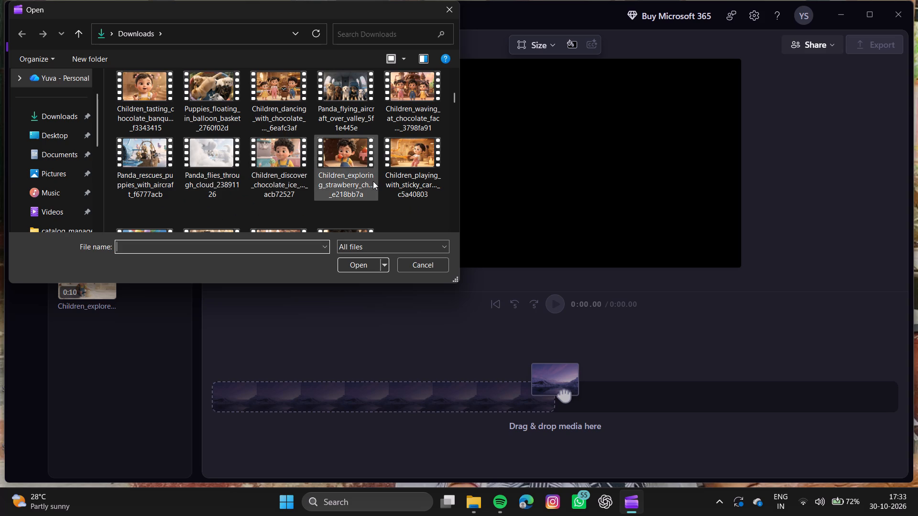
scroll(373, 181, up, 1)
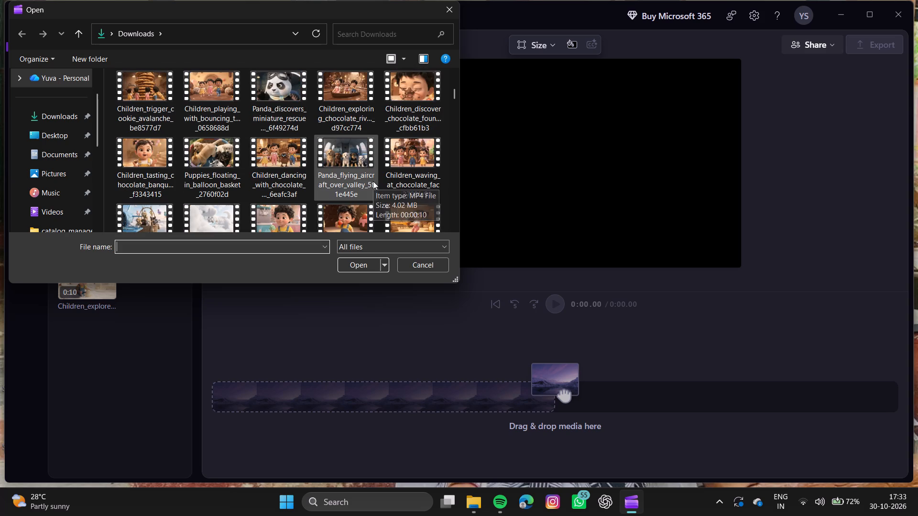
scroll(373, 181, up, 1)
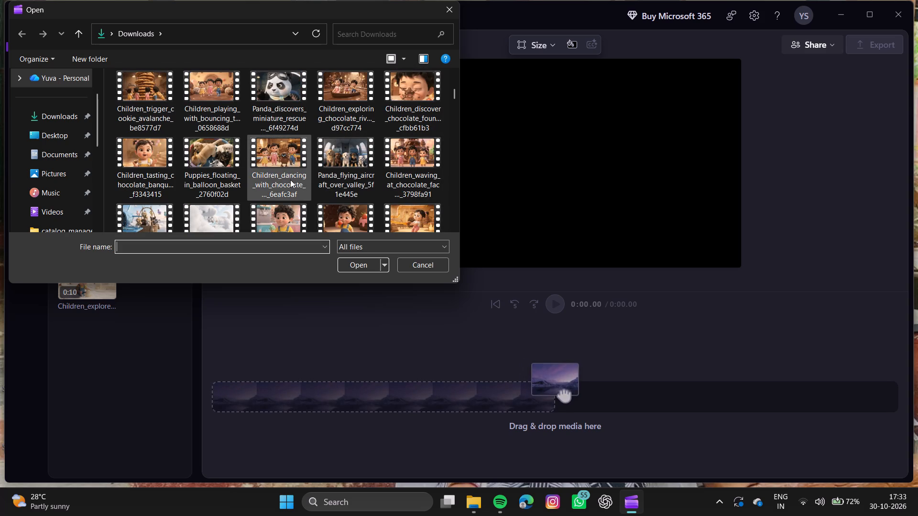
double_click(290, 180)
Import the Children_tasting_chocolate clip ending in f3343415 from Downloads into the project media.
click(77, 62)
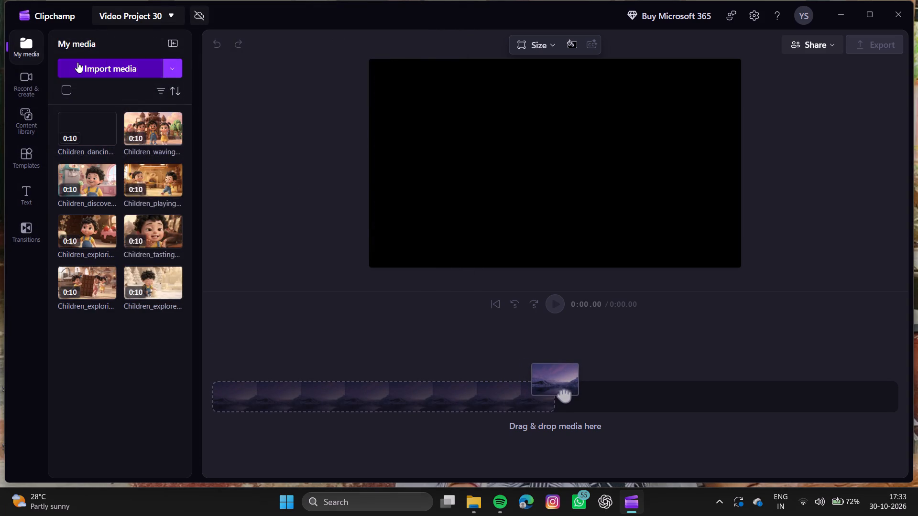
scroll(224, 145, down, 1)
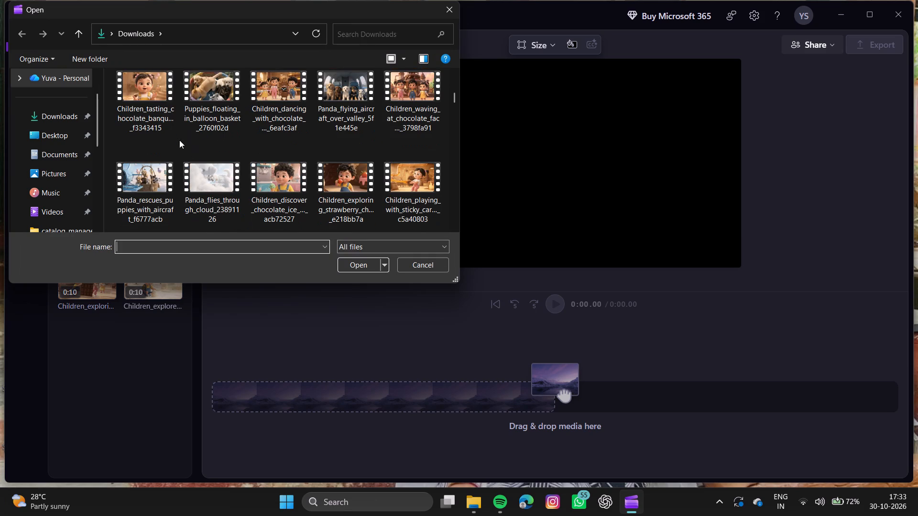
double_click(143, 109)
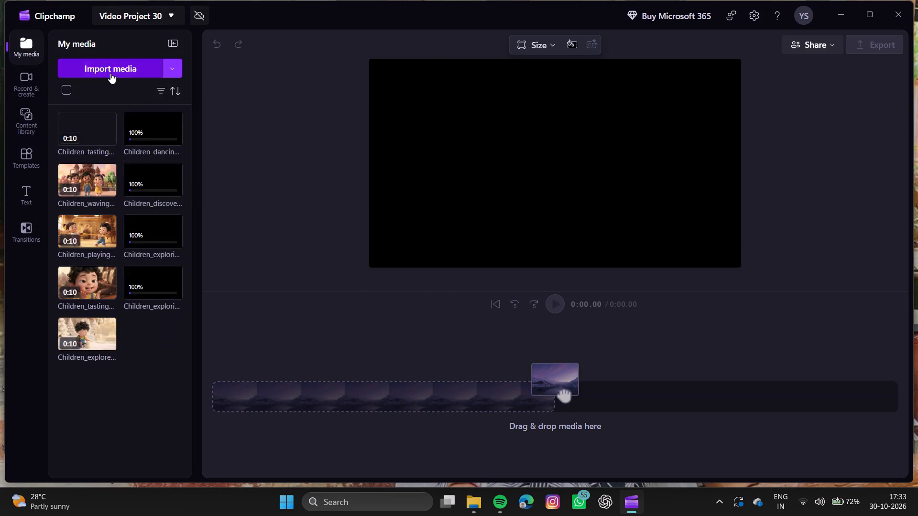
Import the Children_exploring_chocolate_riv and Children_discover_chocolate_foun clips together from Downloads into the project media.
click(110, 73)
scroll(258, 175, down, 1)
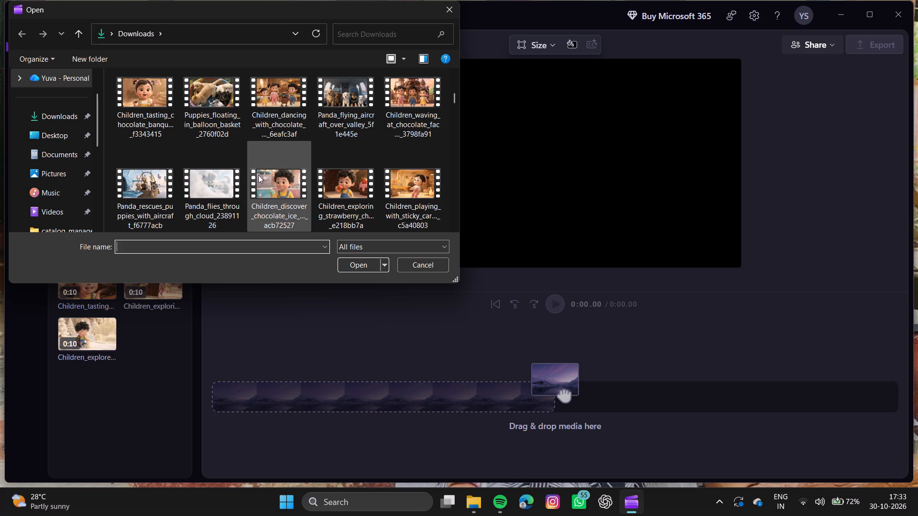
scroll(258, 175, down, 1)
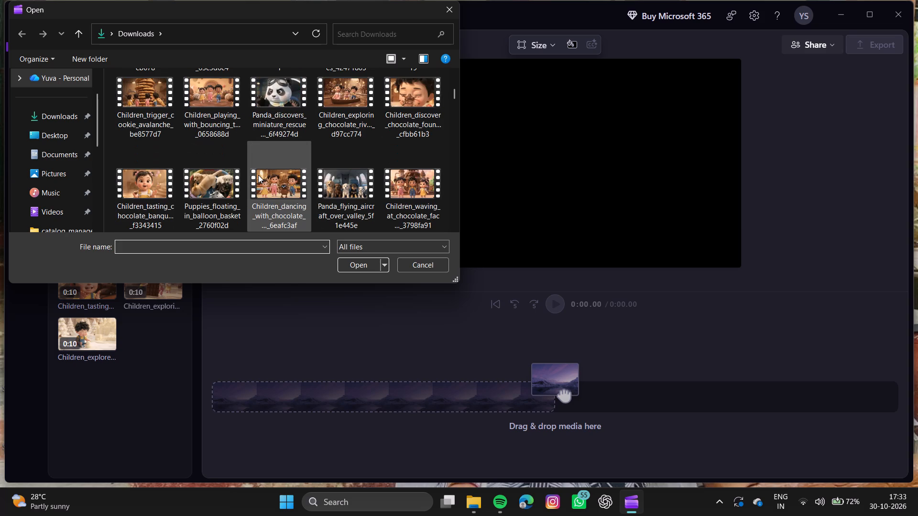
scroll(258, 175, down, 1)
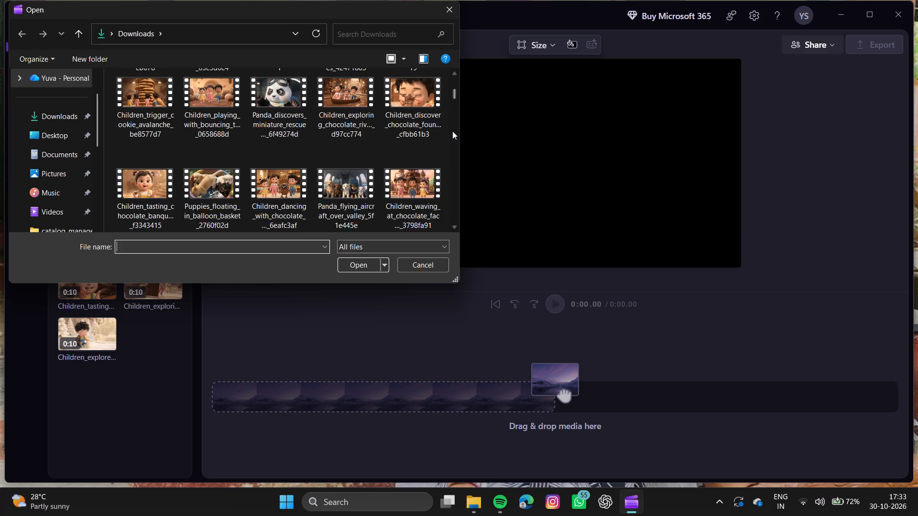
drag(454, 129, 429, 124)
scroll(429, 124, right, 1)
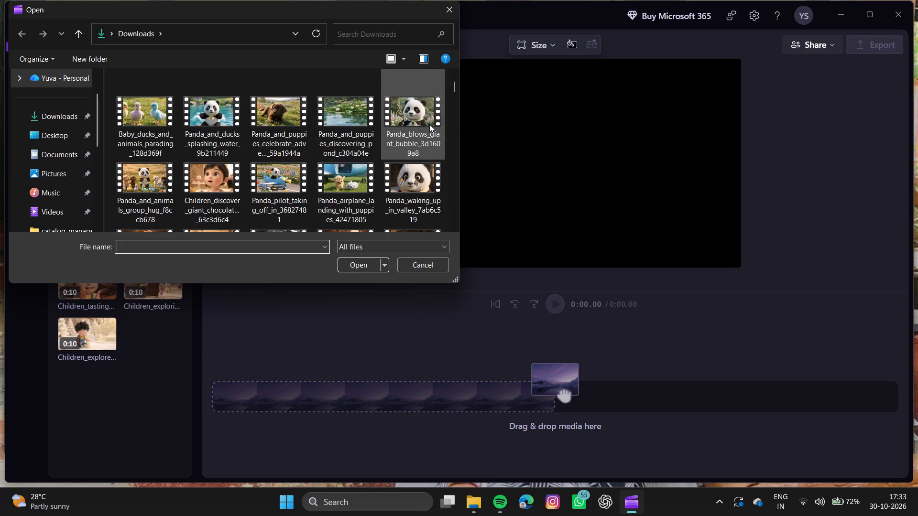
scroll(429, 124, right, 1)
drag(450, 200, 396, 191)
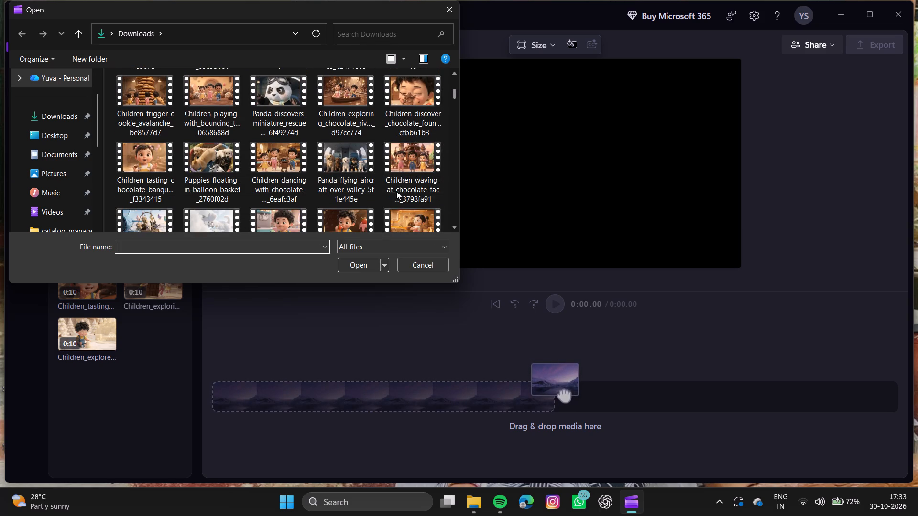
drag(396, 191, 413, 152)
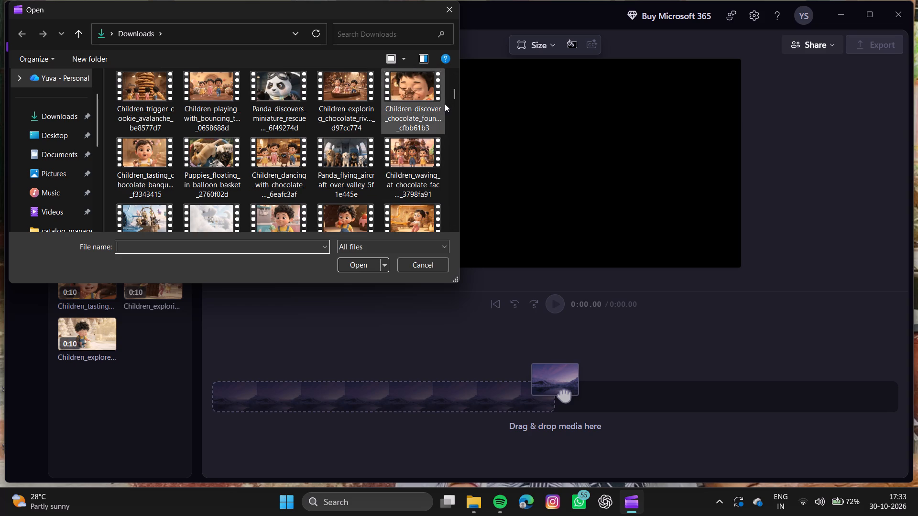
drag(445, 104, 356, 104)
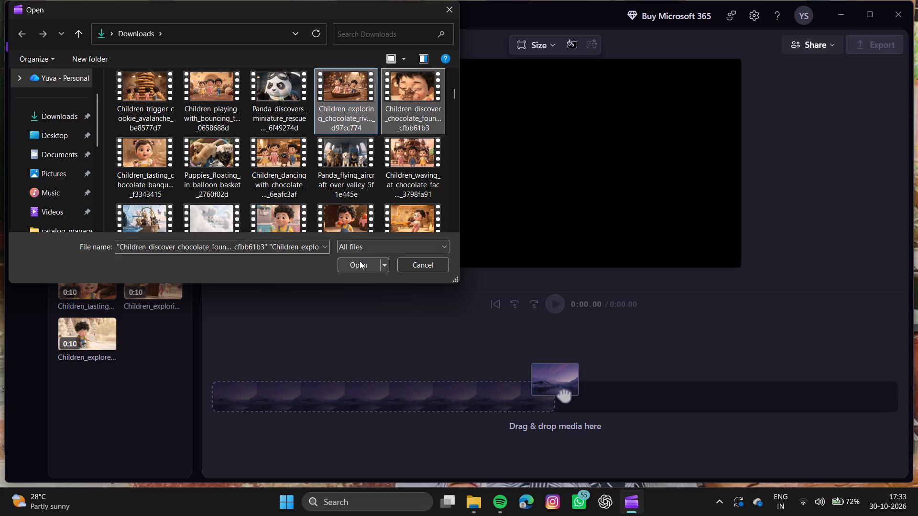
click(359, 262)
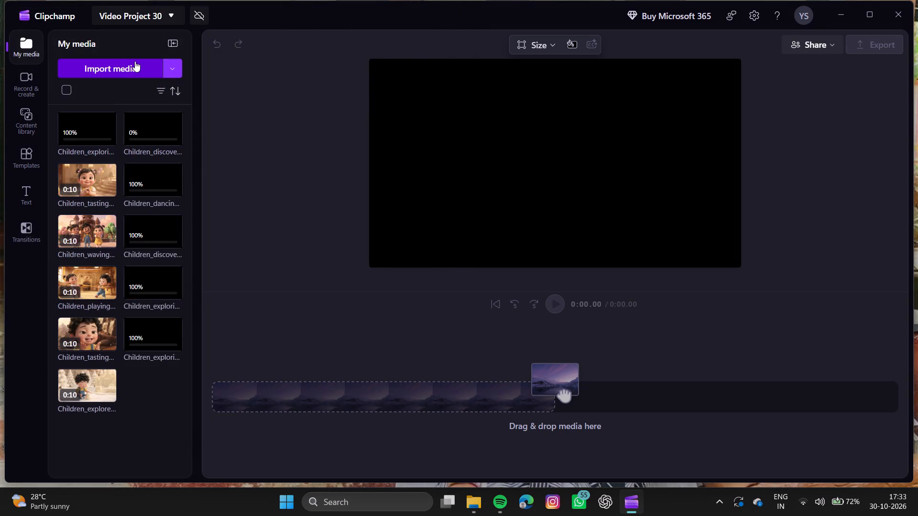
Import the Children_trigger_cookie_avalanche and Children_playing_with_bouncing clips together from Downloads into the project media.
click(135, 61)
scroll(340, 168, down, 1)
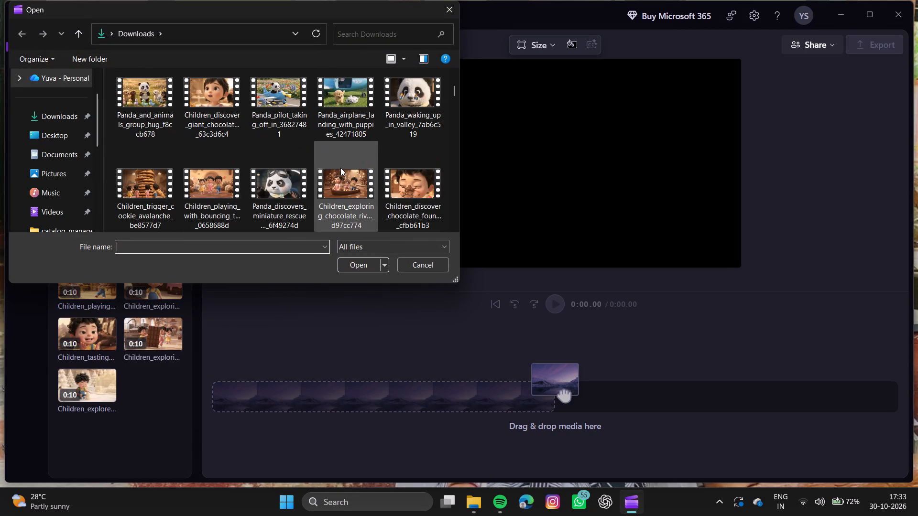
scroll(340, 168, down, 1)
drag(225, 197, 107, 199)
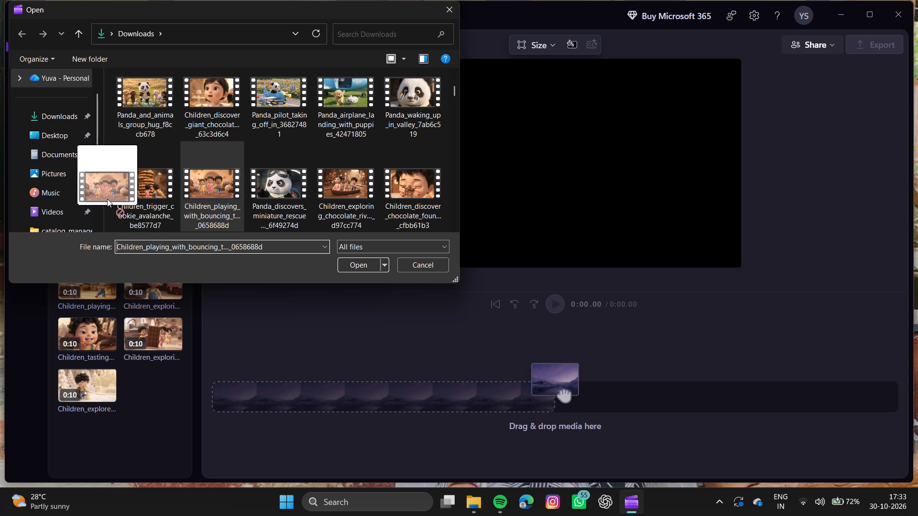
drag(107, 199, 146, 199)
drag(238, 222, 182, 245)
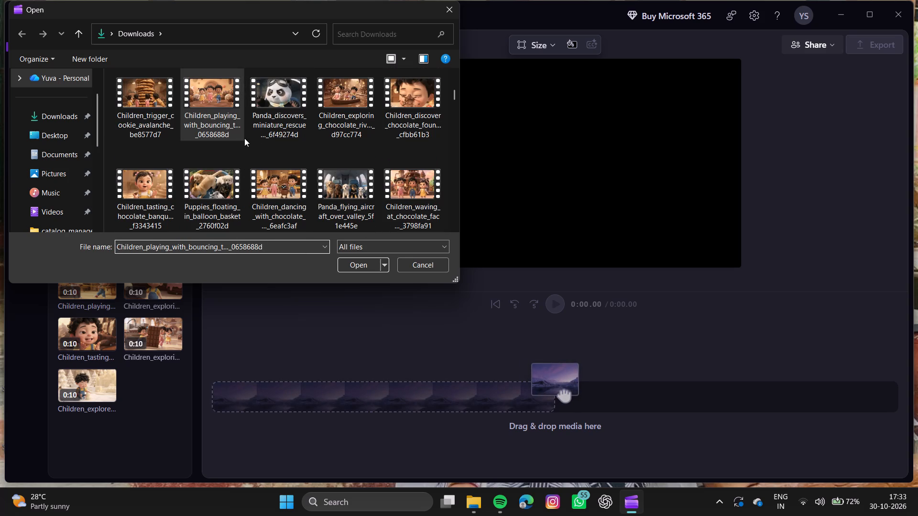
drag(244, 139, 142, 123)
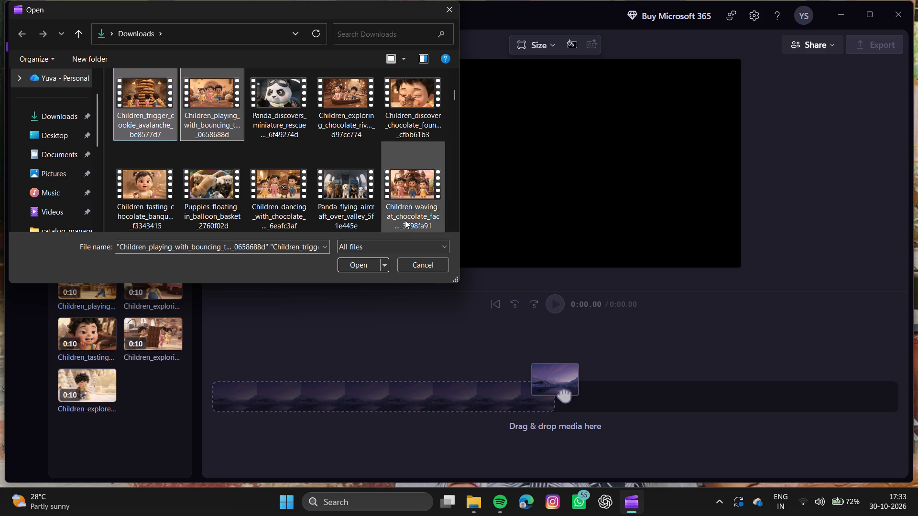
click(364, 263)
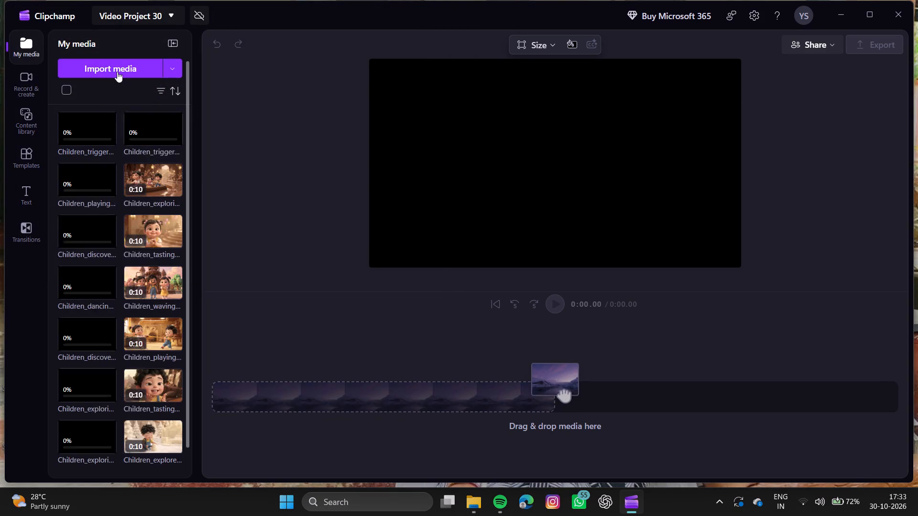
Import the Children_discover_giant_chocolat clip from Downloads into the project media.
click(116, 70)
scroll(299, 201, down, 1)
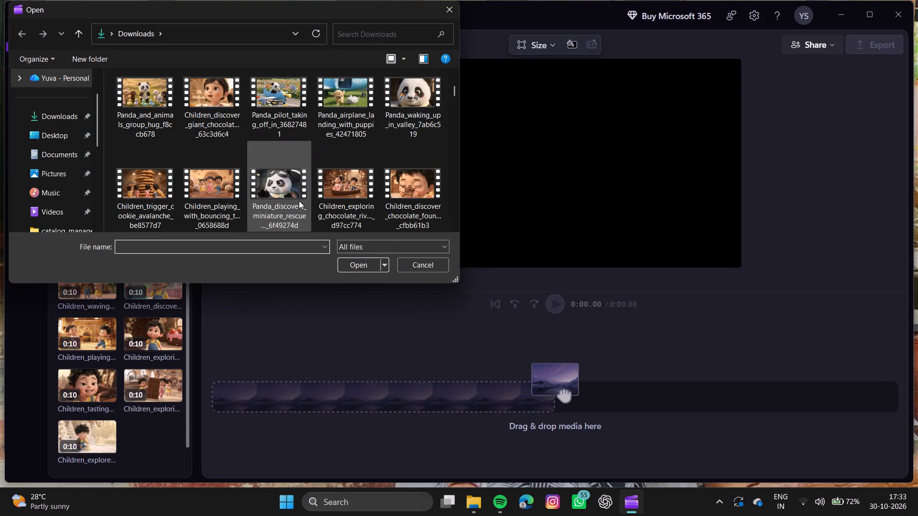
scroll(299, 201, down, 1)
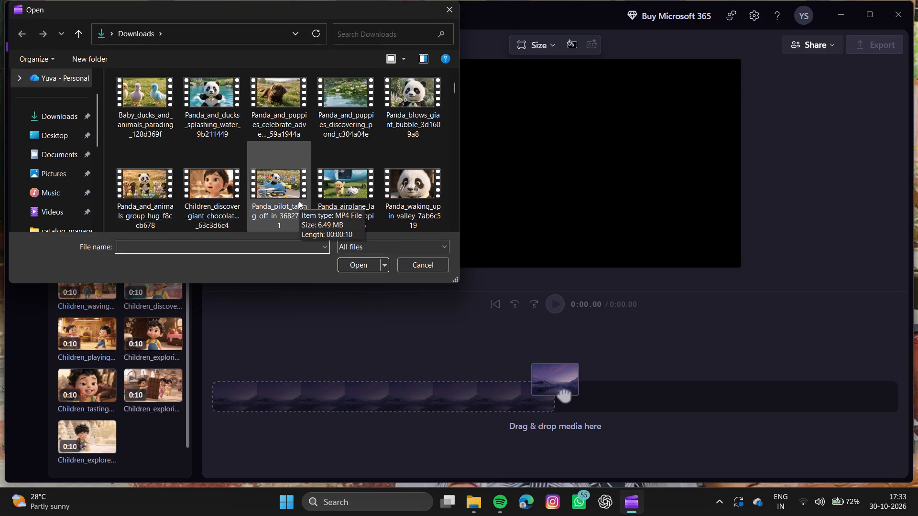
scroll(299, 201, down, 1)
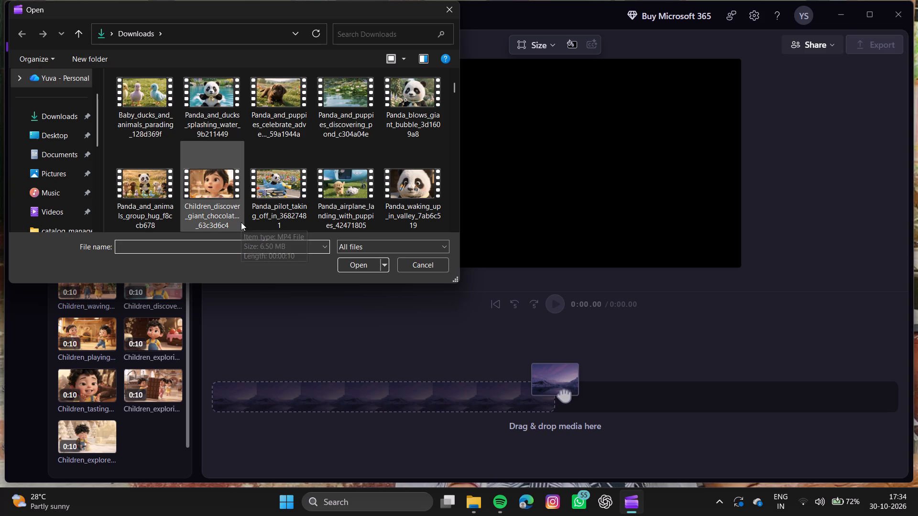
double_click(224, 201)
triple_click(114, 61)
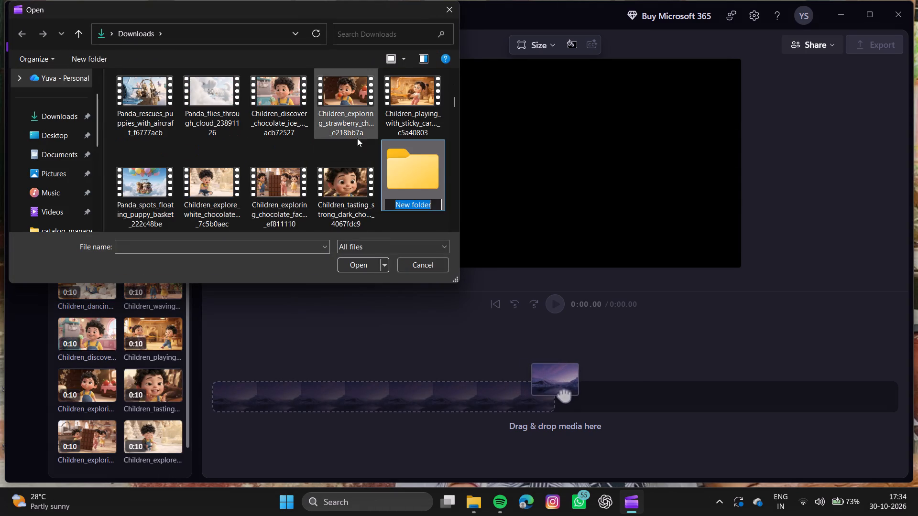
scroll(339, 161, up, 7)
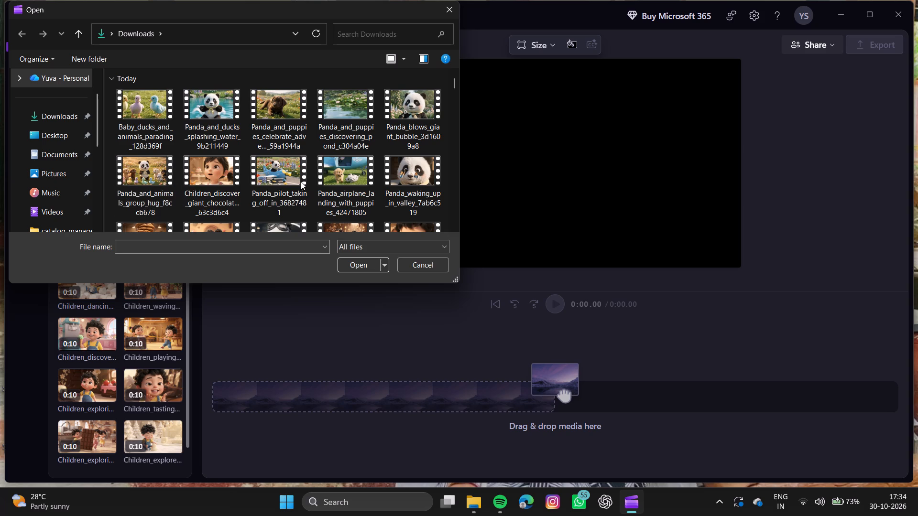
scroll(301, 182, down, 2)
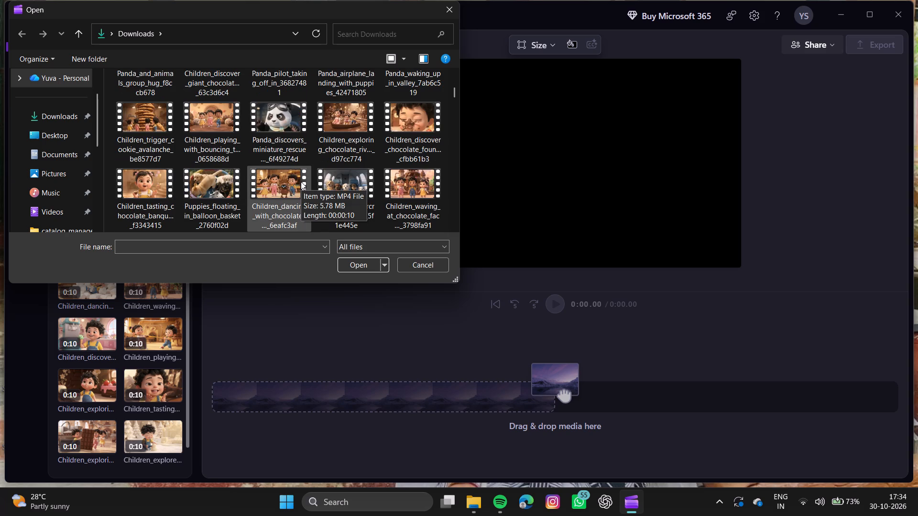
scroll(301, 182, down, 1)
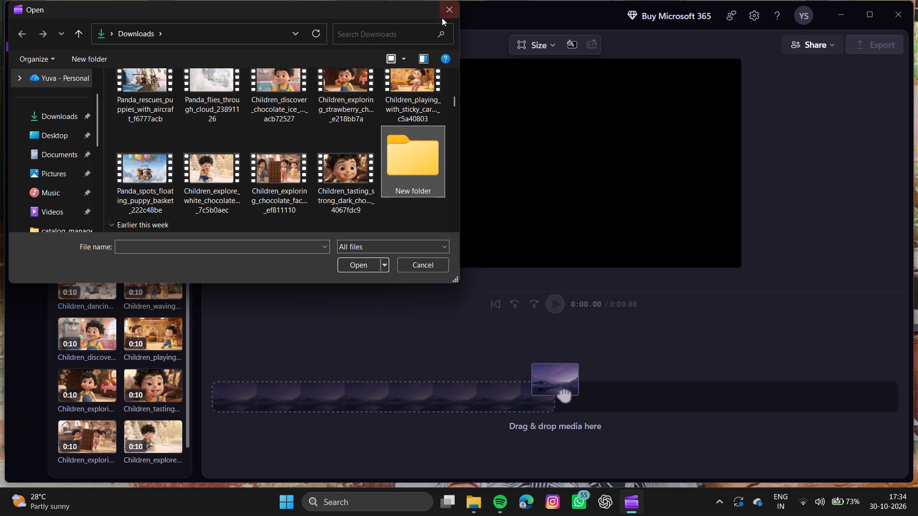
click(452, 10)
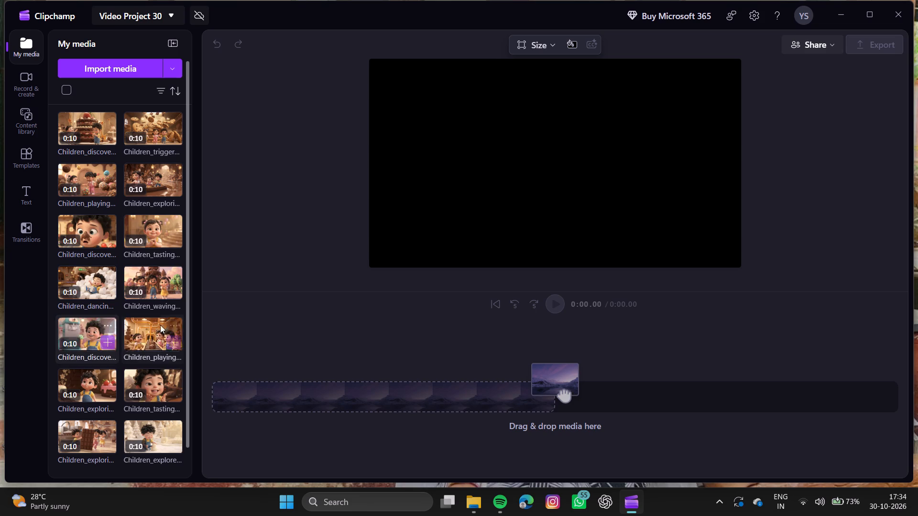
Import the Toddlers_waving_in_logo_intro clip from Downloads into the project media.
scroll(155, 351, down, 2)
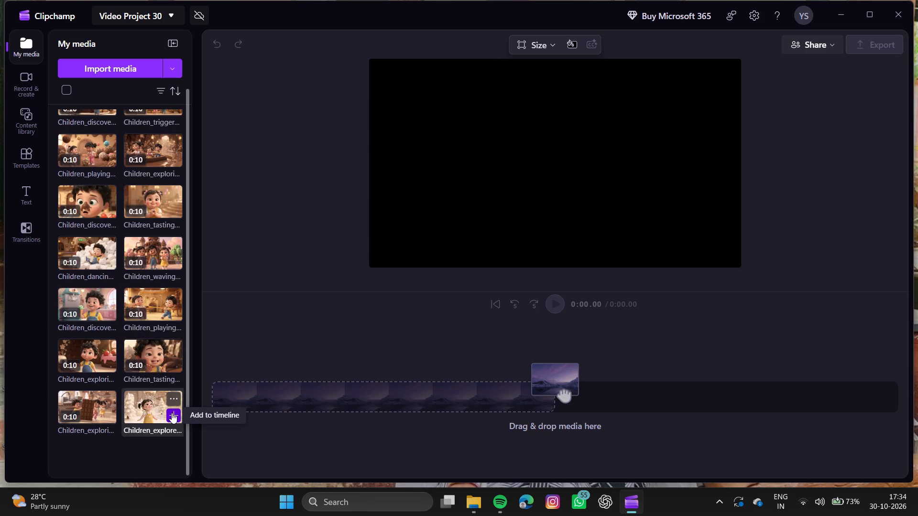
click(106, 66)
scroll(344, 180, down, 1)
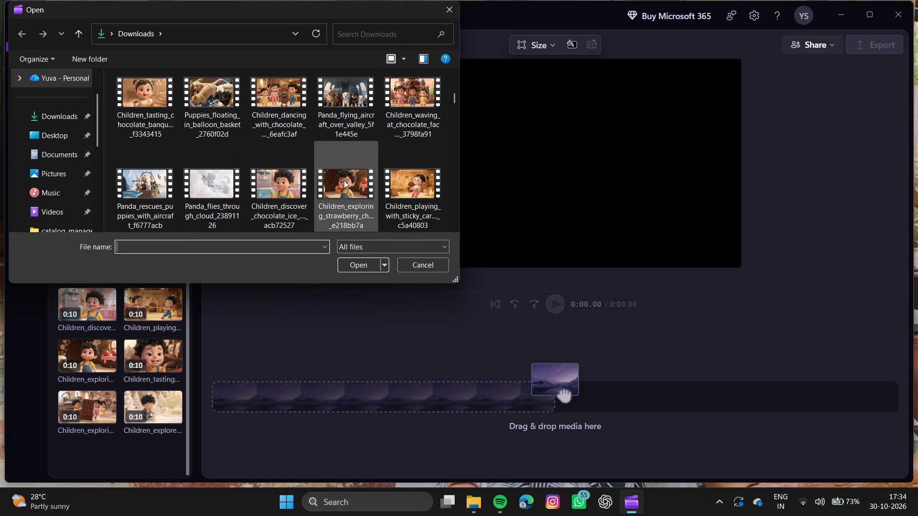
scroll(344, 180, down, 2)
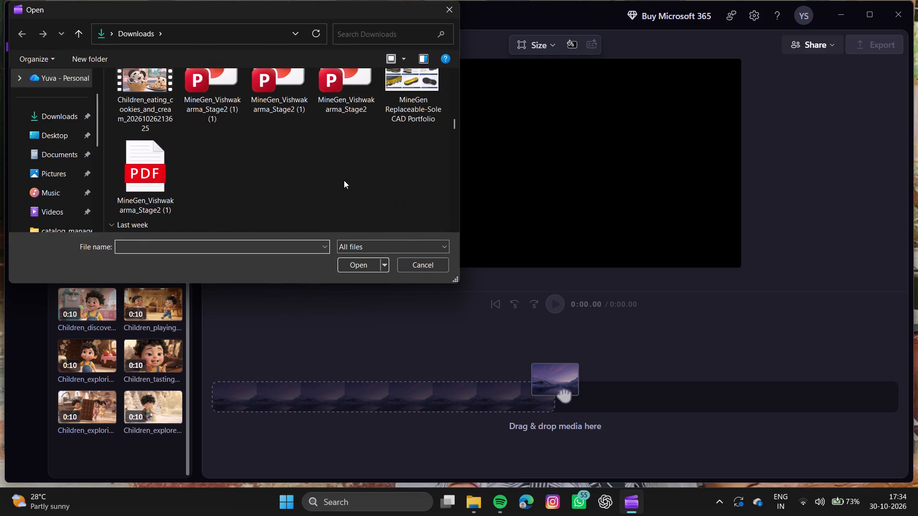
scroll(344, 180, down, 3)
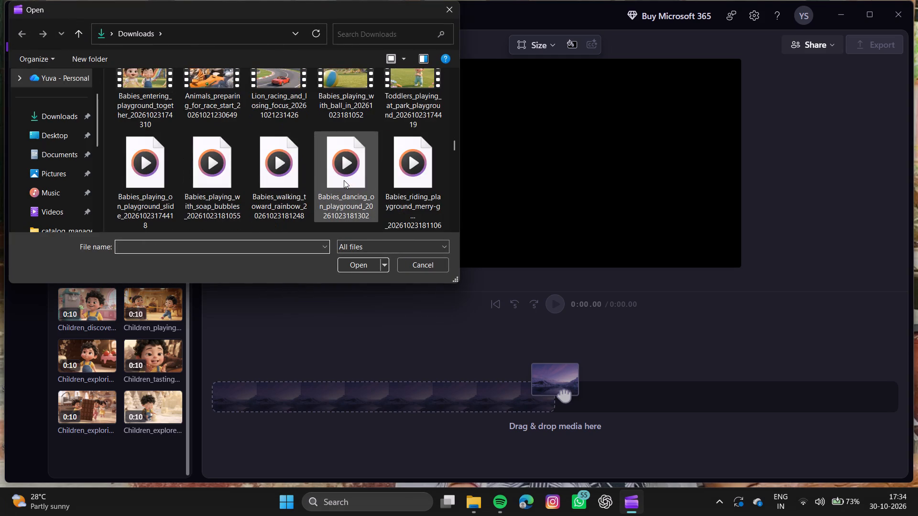
scroll(344, 180, down, 2)
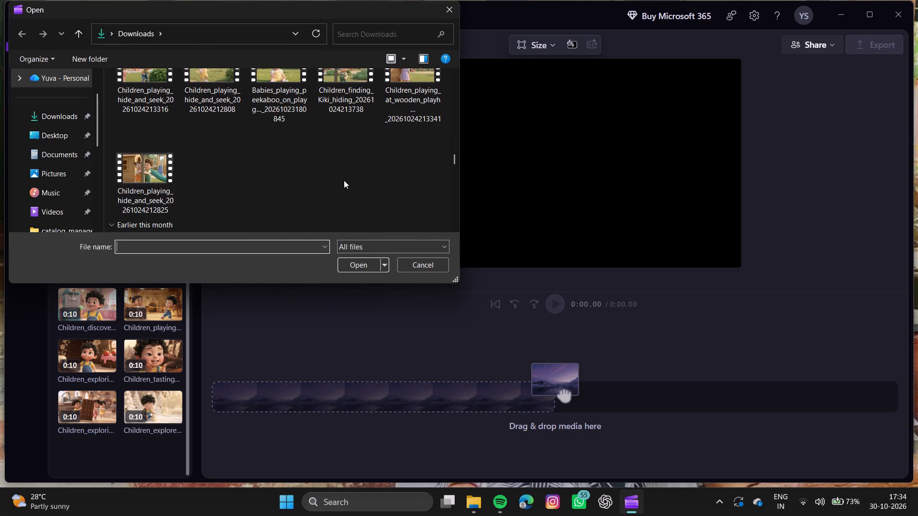
scroll(344, 180, down, 2)
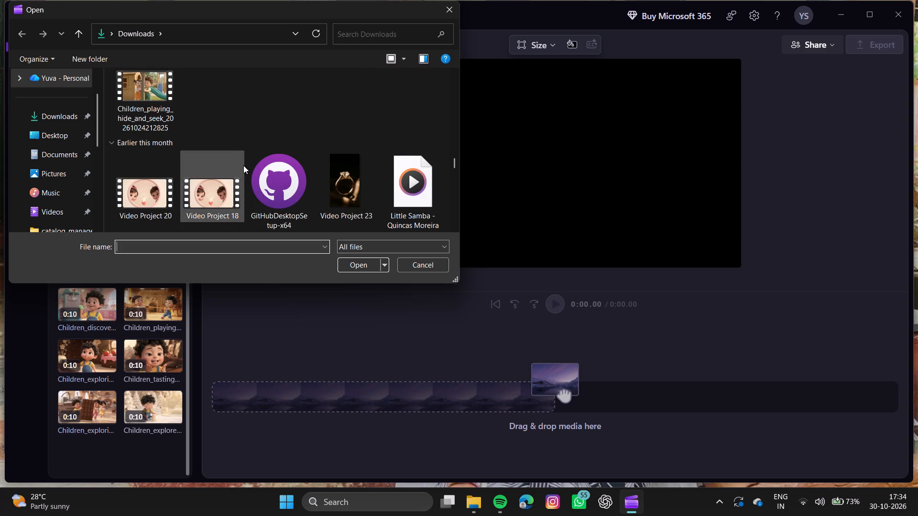
scroll(243, 165, down, 1)
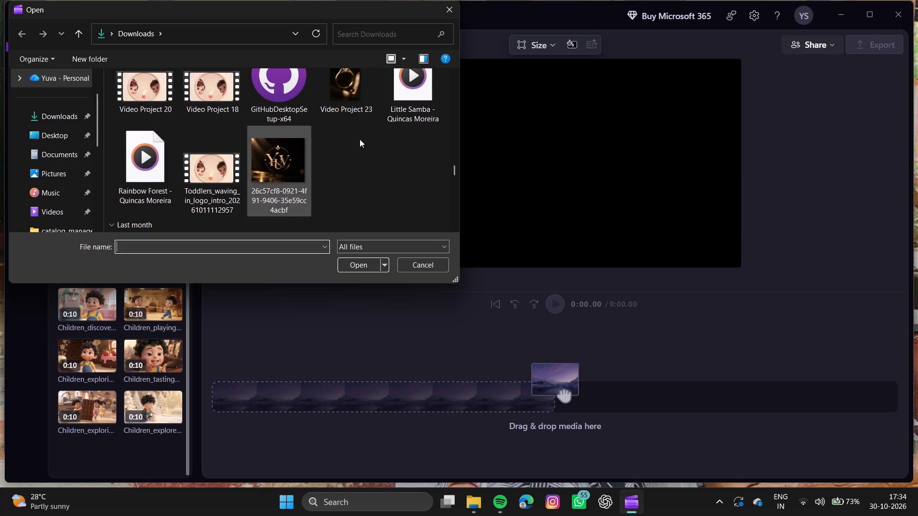
double_click(223, 174)
Import the logo.png image from Downloads into the project media.
click(115, 65)
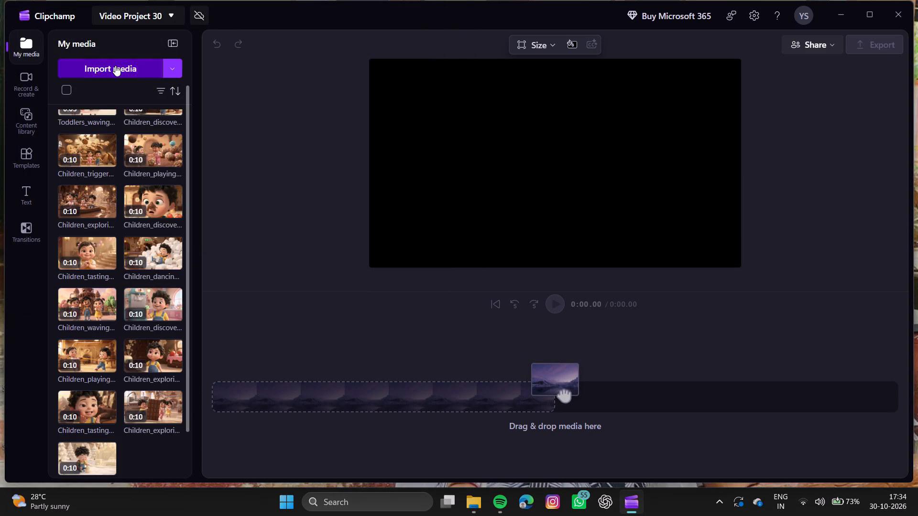
scroll(346, 180, down, 2)
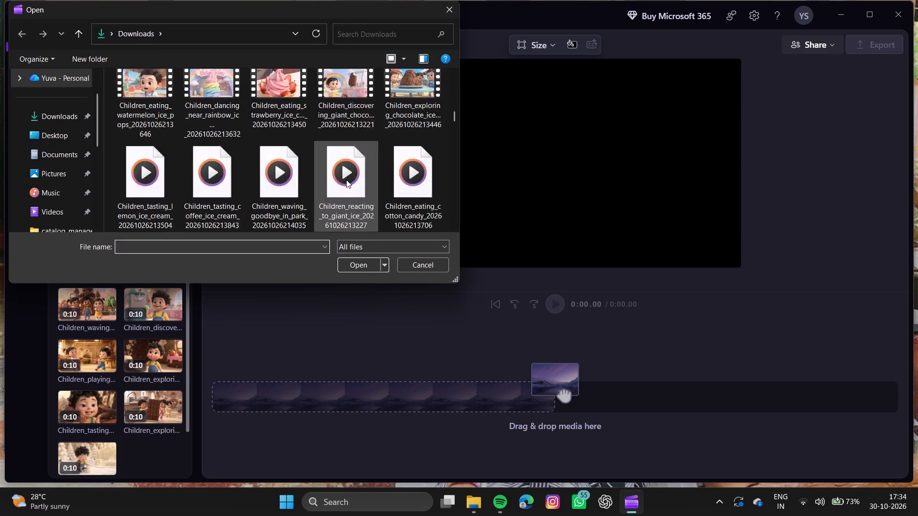
scroll(346, 180, down, 3)
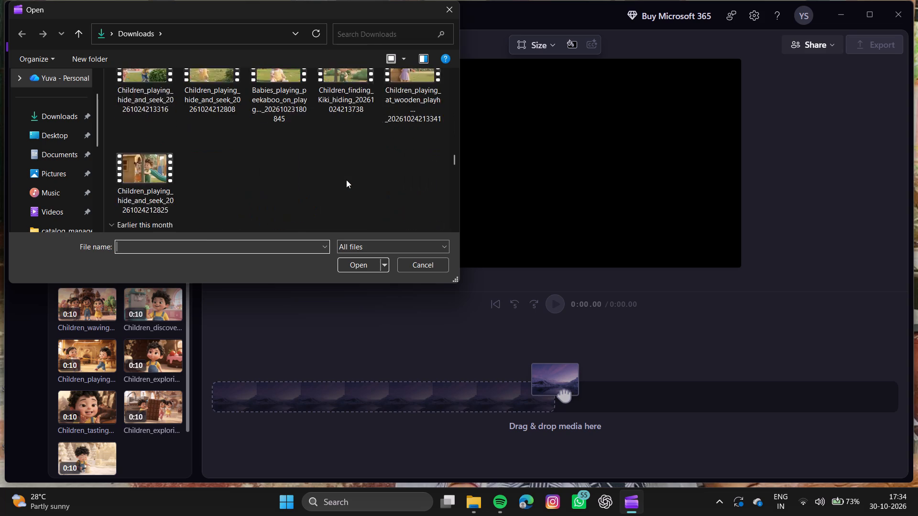
scroll(346, 180, down, 3)
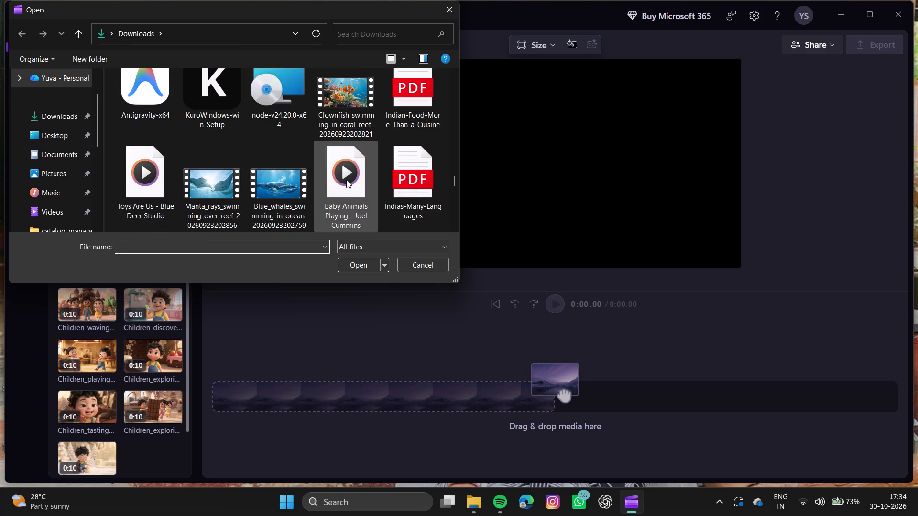
scroll(346, 180, down, 3)
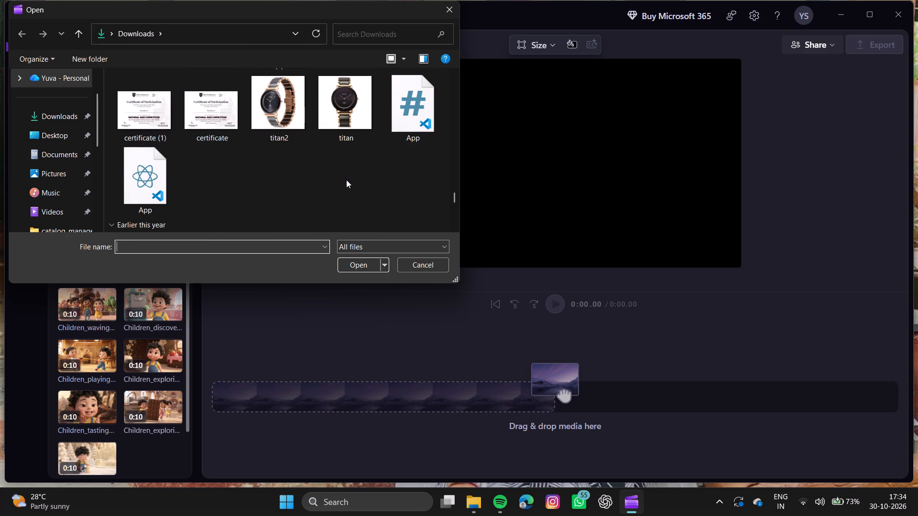
double_click(348, 122)
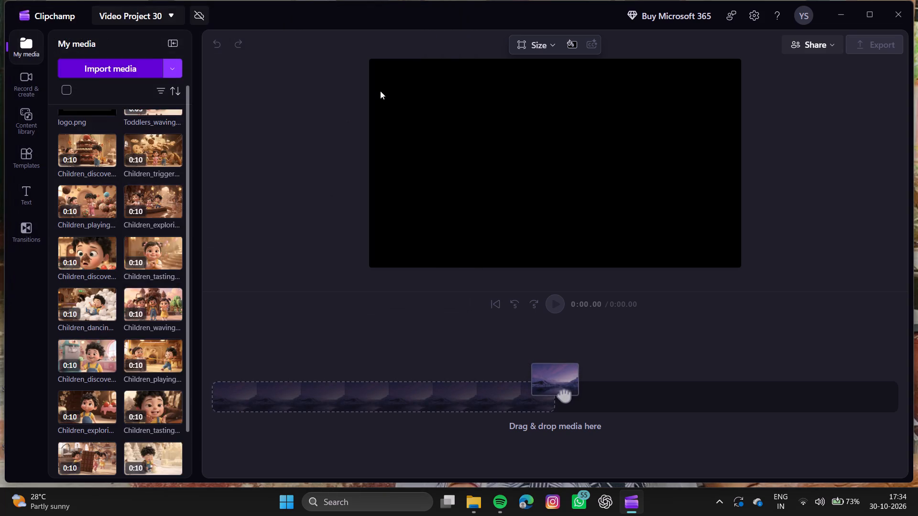
click(842, 13)
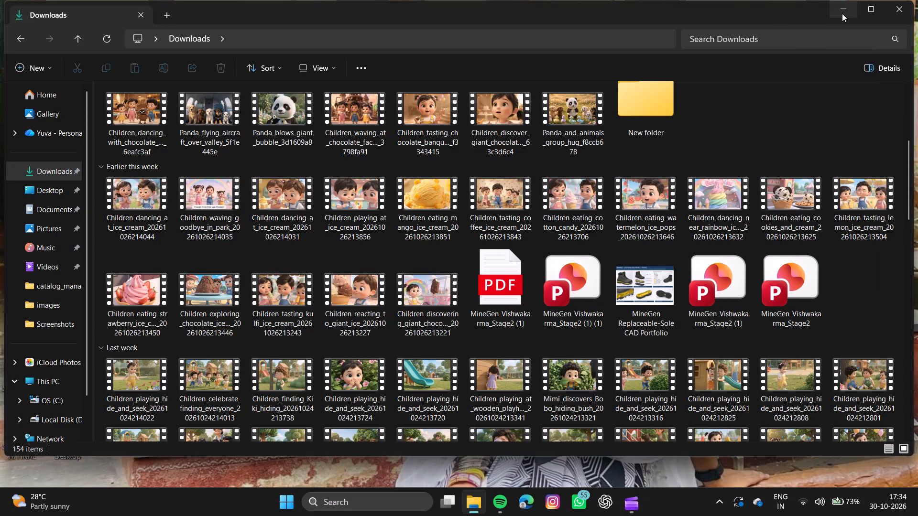
scroll(445, 290, down, 2)
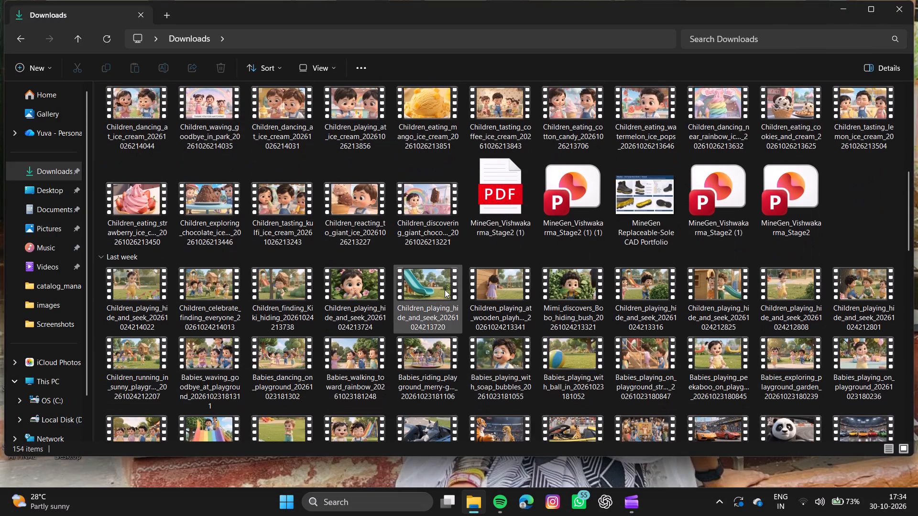
scroll(445, 290, down, 1)
click(521, 505)
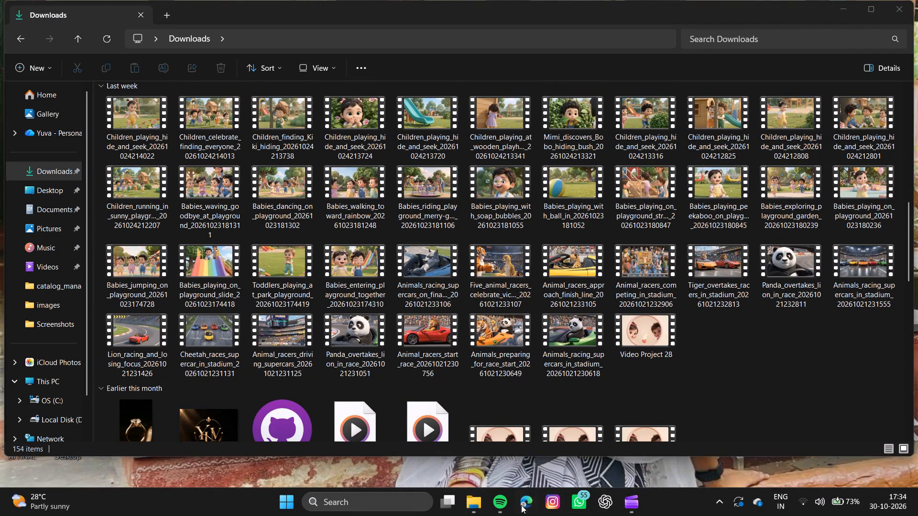
click(605, 500)
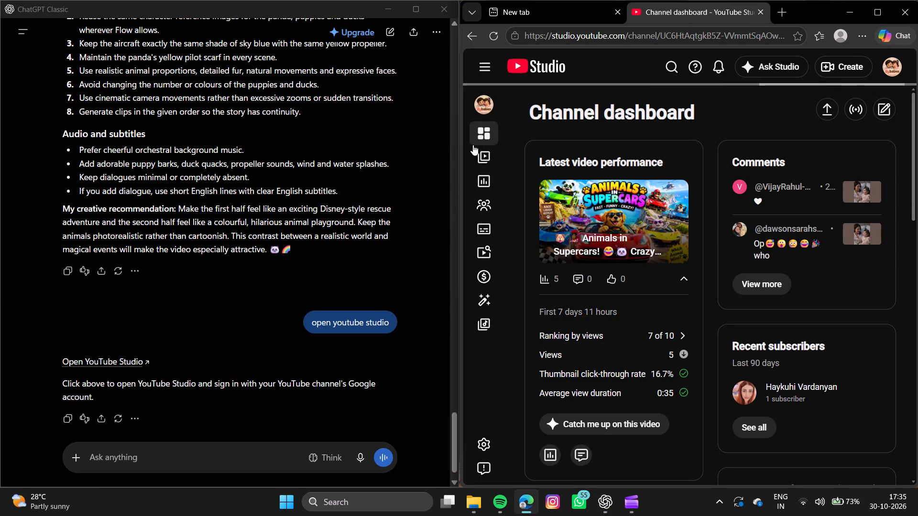
click(872, 8)
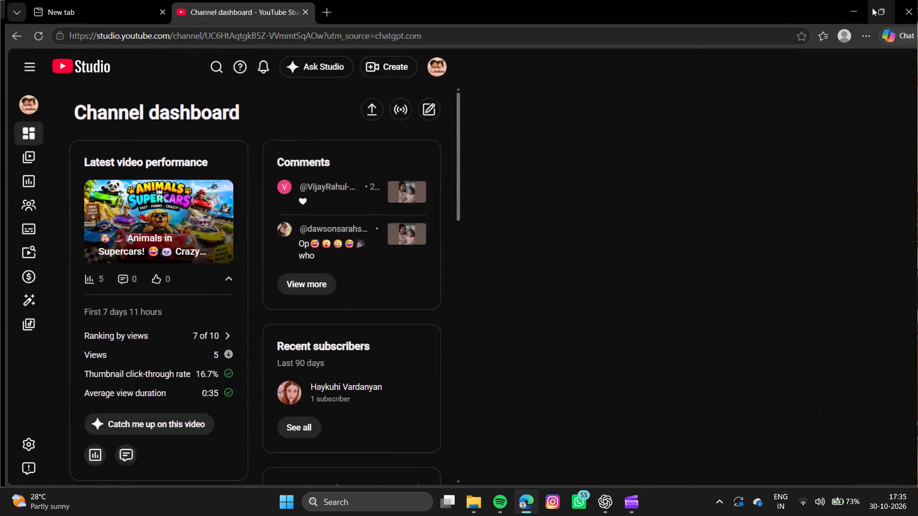
Permanently delete the "Learn Everyday Things Names for Kids" video from the channel content.
click(63, 250)
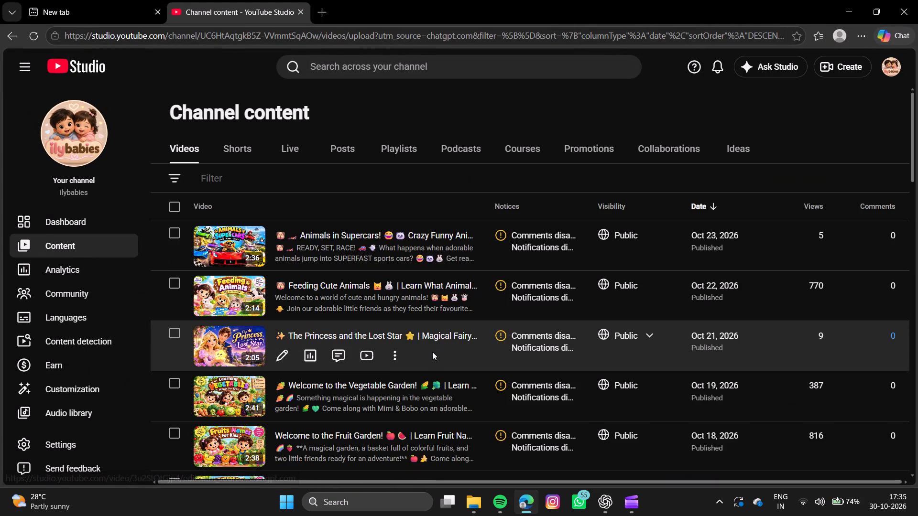
scroll(432, 352, down, 1)
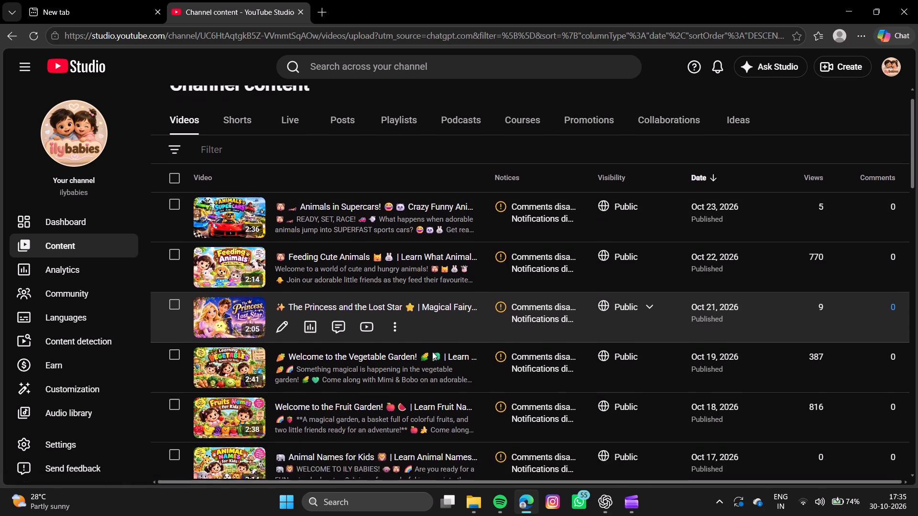
scroll(432, 352, down, 2)
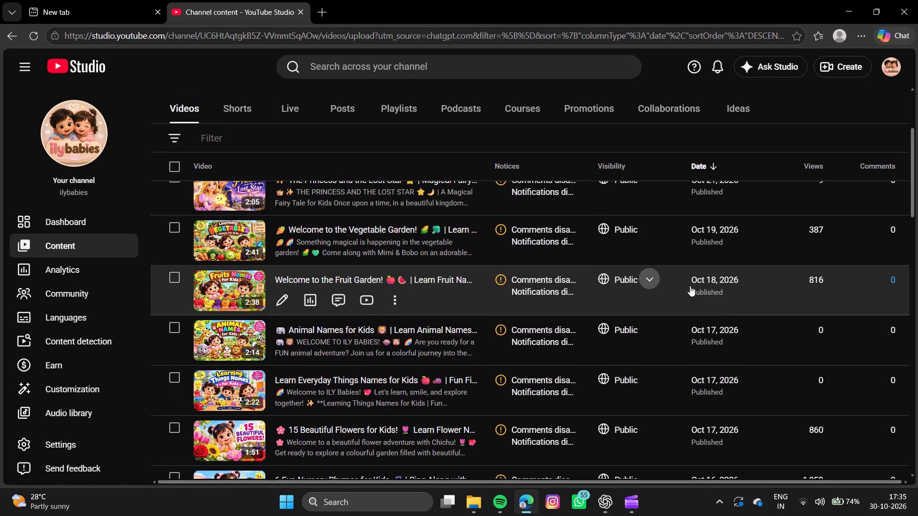
click(390, 398)
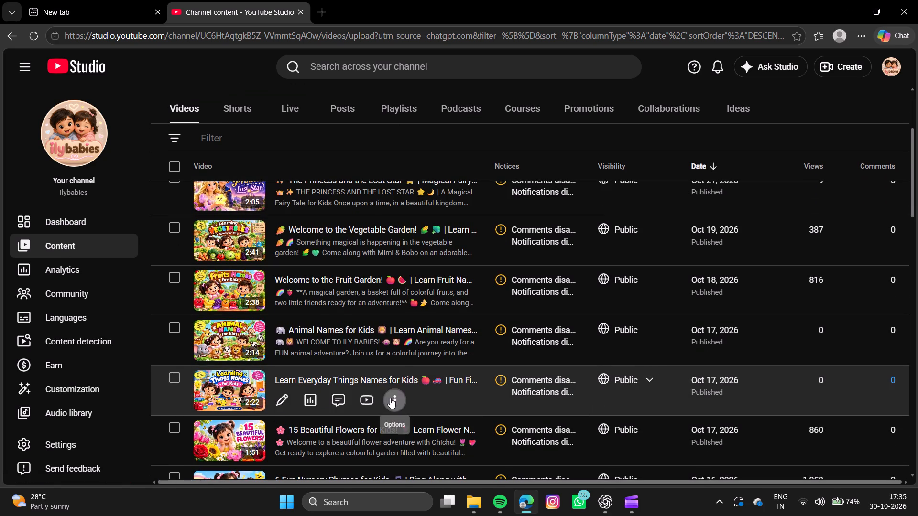
click(350, 398)
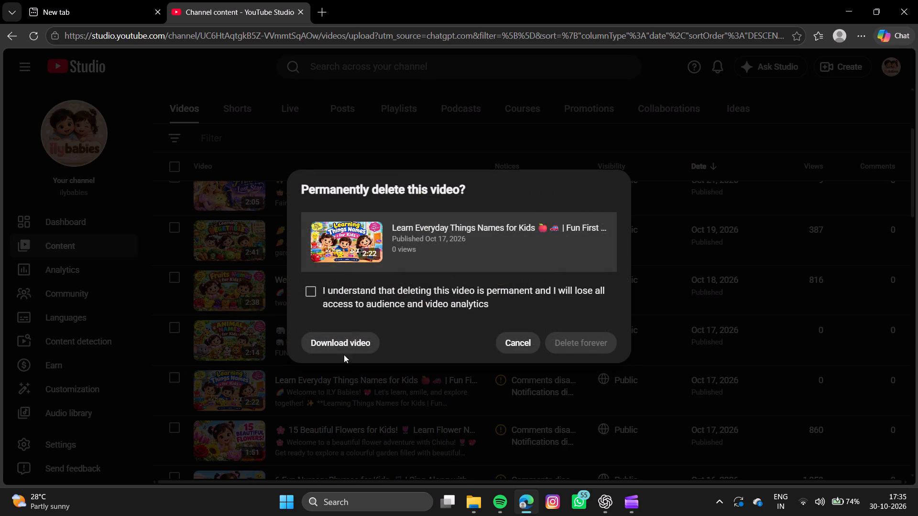
click(311, 289)
click(593, 337)
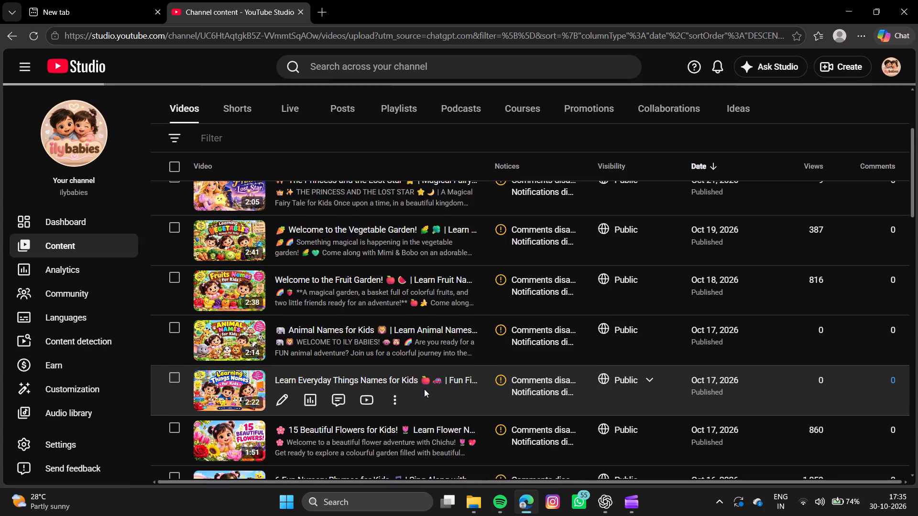
Permanently delete the "Animal Names for Kids" video published Oct 17, 2026 from the channel content, acknowledging the loss of its analytics.
scroll(424, 389, right, 2)
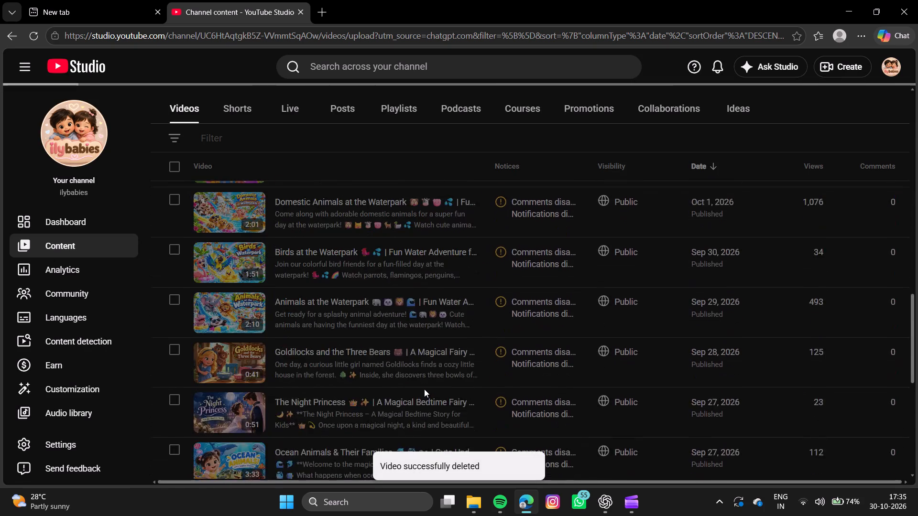
scroll(424, 389, up, 3)
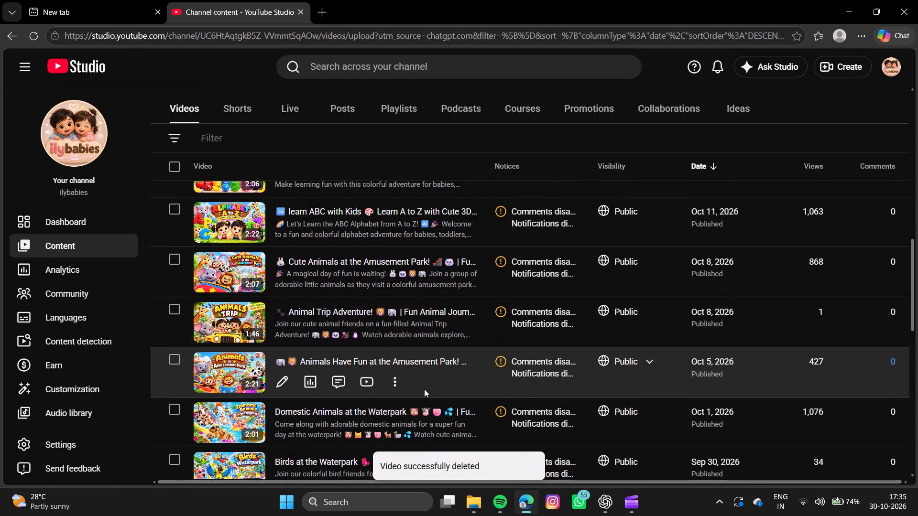
scroll(424, 389, up, 5)
scroll(424, 389, right, 1)
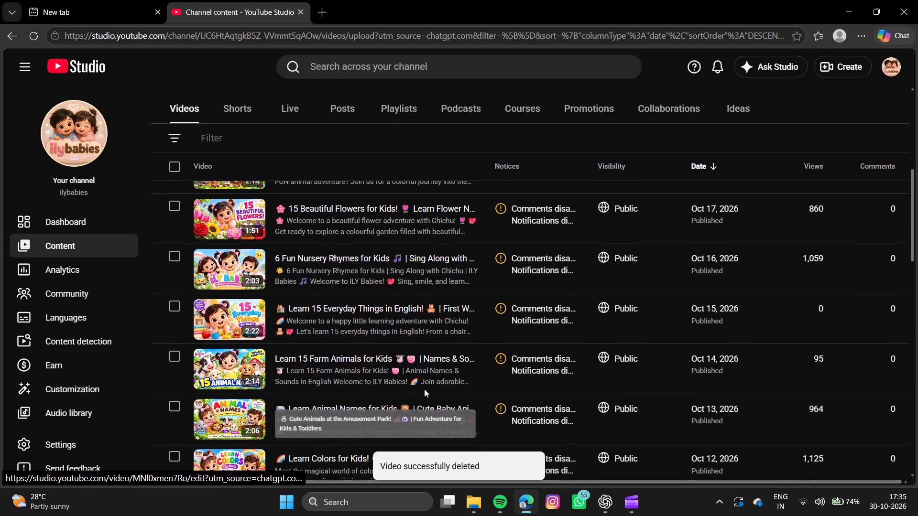
scroll(424, 389, right, 1)
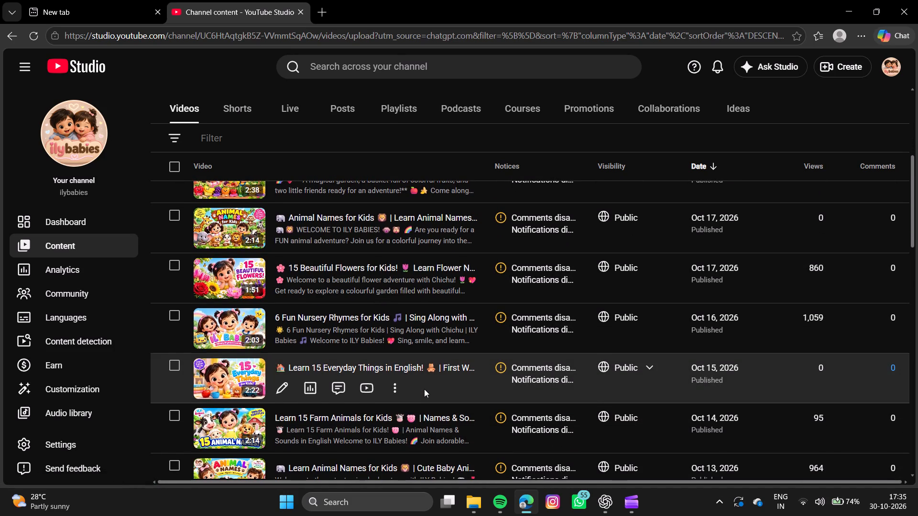
scroll(424, 389, down, 1)
scroll(408, 344, up, 1)
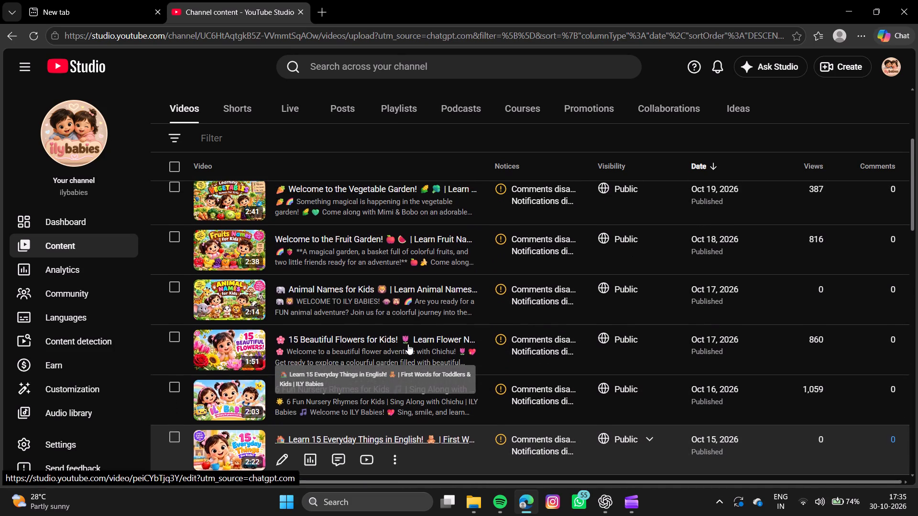
scroll(408, 344, up, 1)
scroll(401, 432, right, 1)
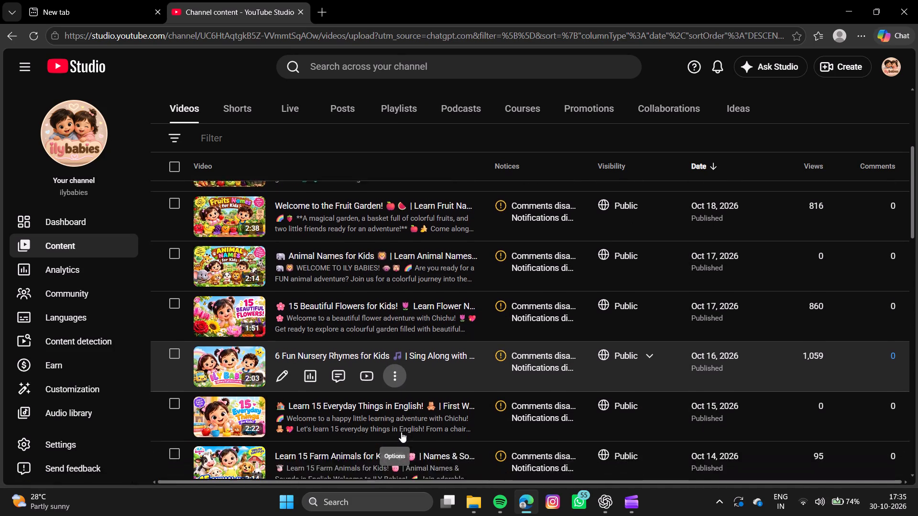
scroll(401, 432, right, 2)
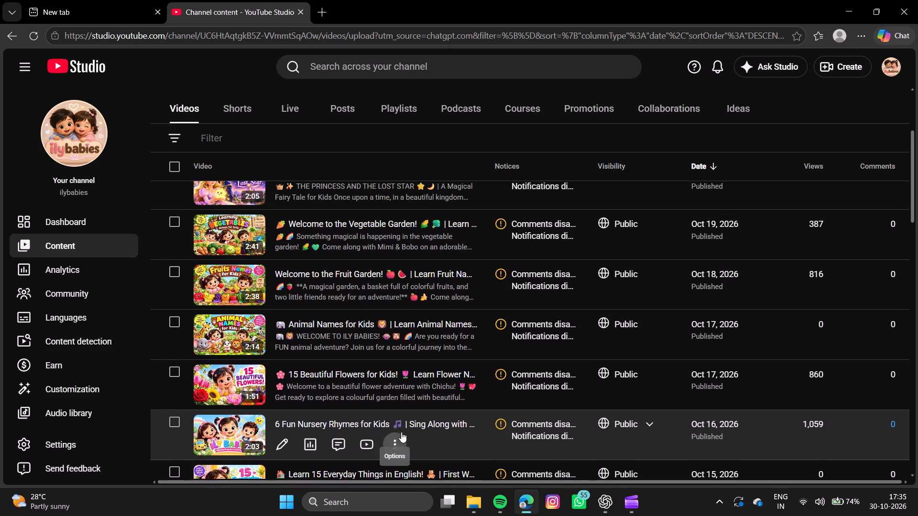
scroll(401, 432, right, 1)
click(396, 347)
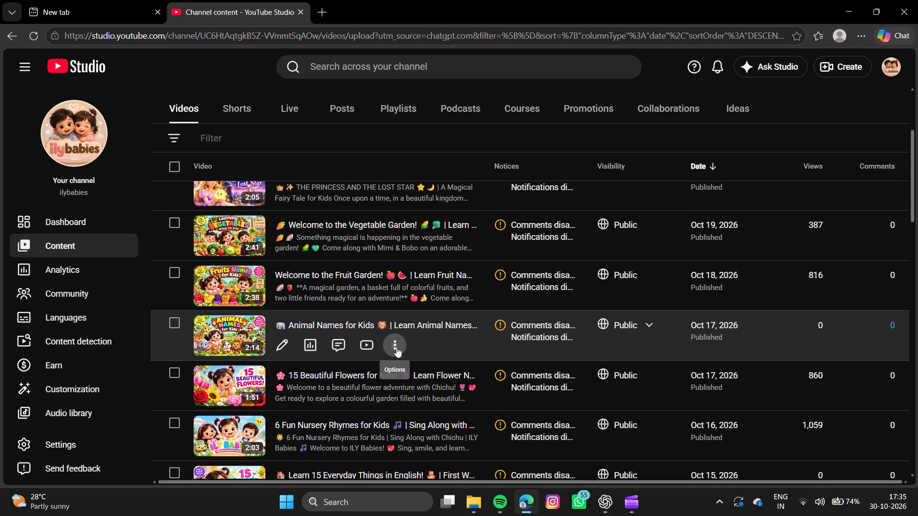
click(315, 447)
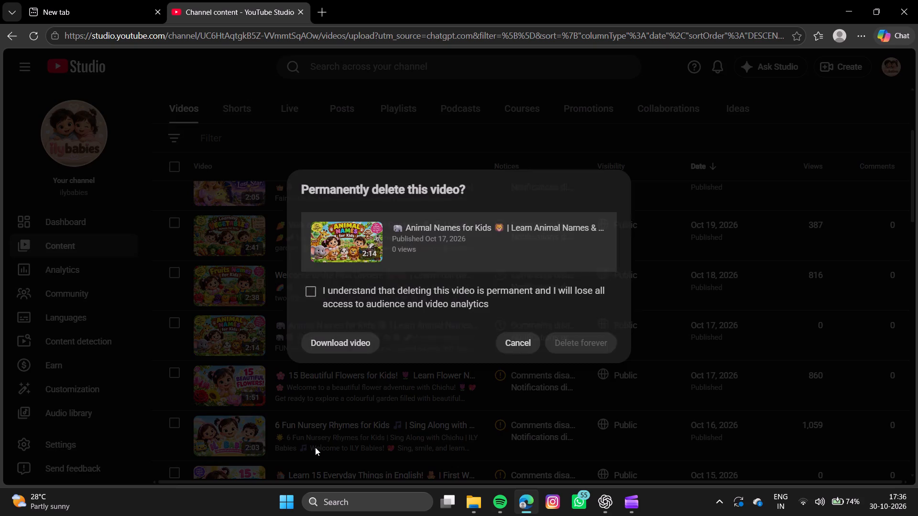
click(309, 292)
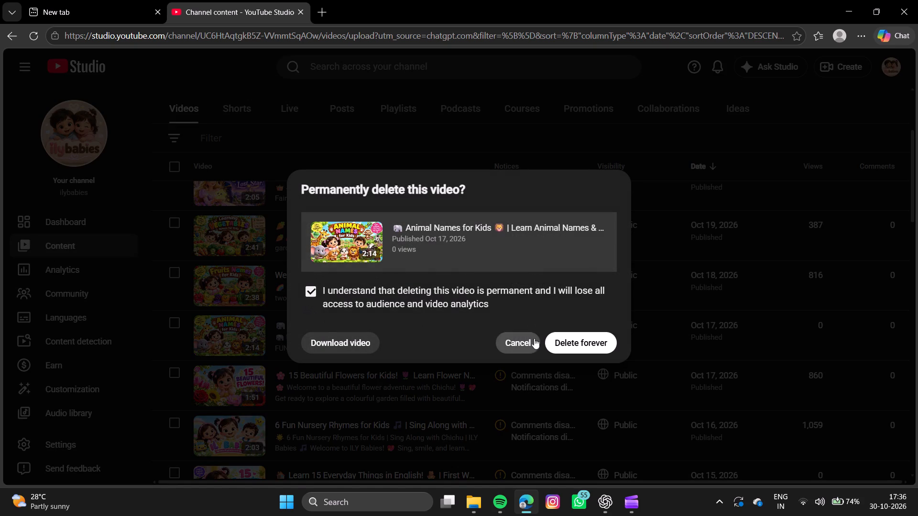
click(566, 341)
scroll(446, 345, up, 1)
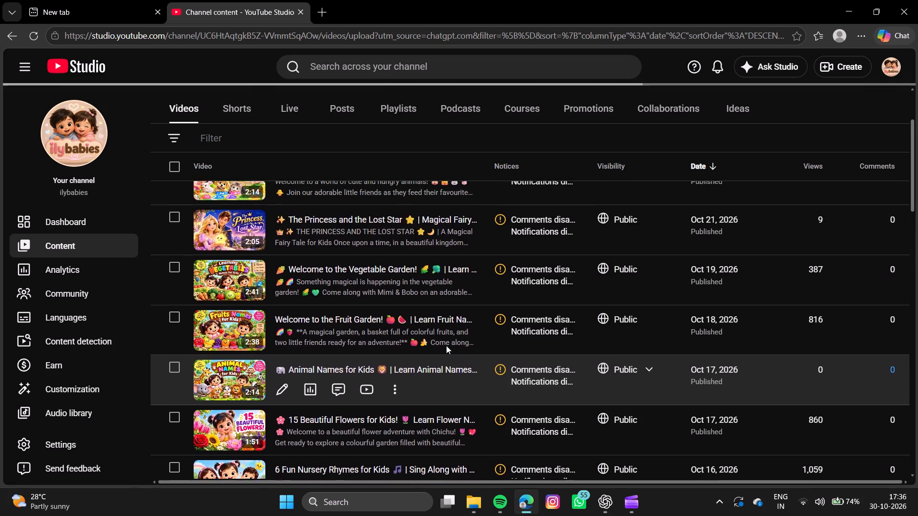
scroll(446, 345, up, 1)
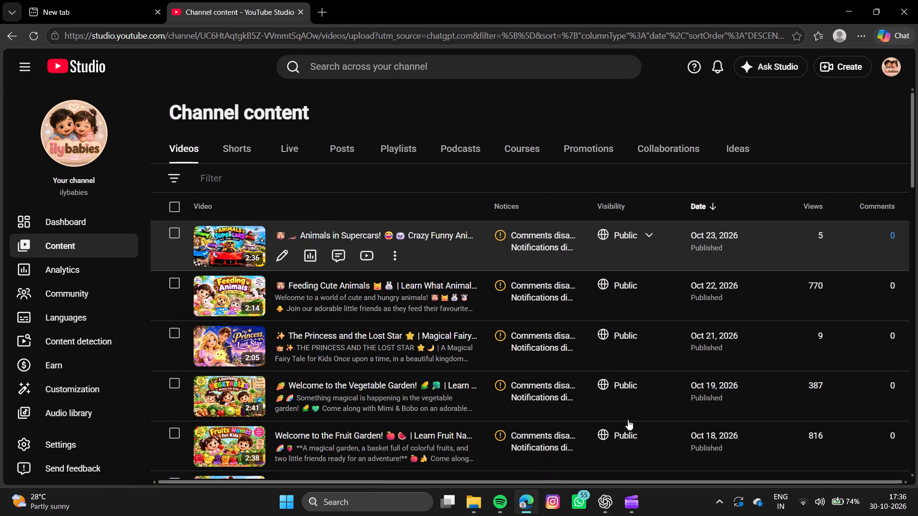
Delete the Video Project 20 and Video Project 18 files from the Downloads folder in File Explorer.
click(468, 502)
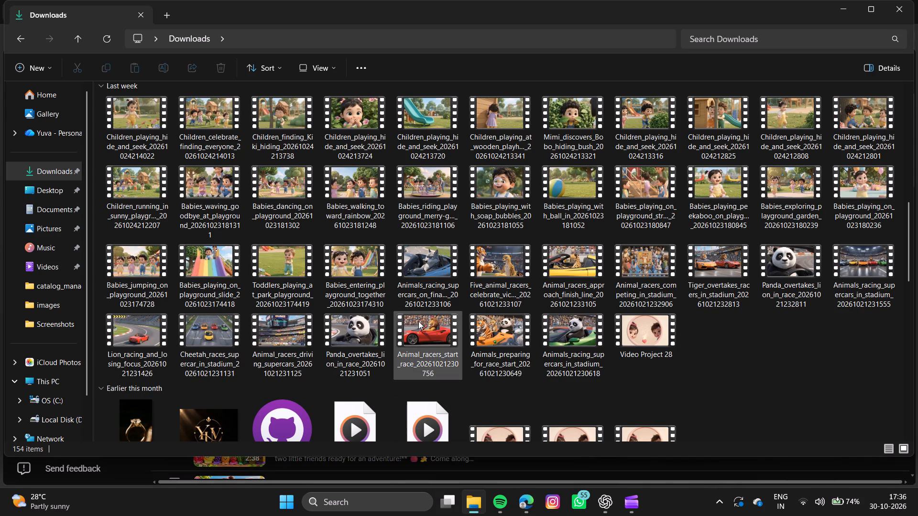
scroll(418, 321, down, 3)
click(489, 294)
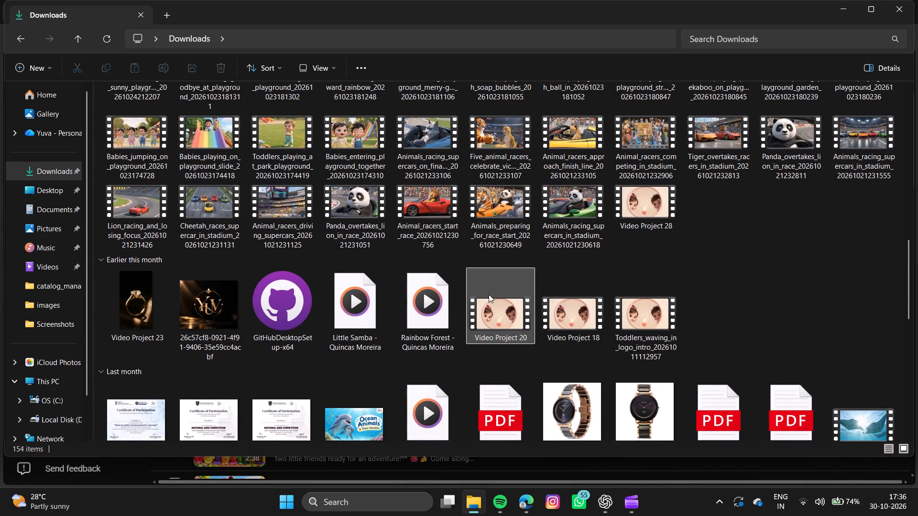
click(225, 66)
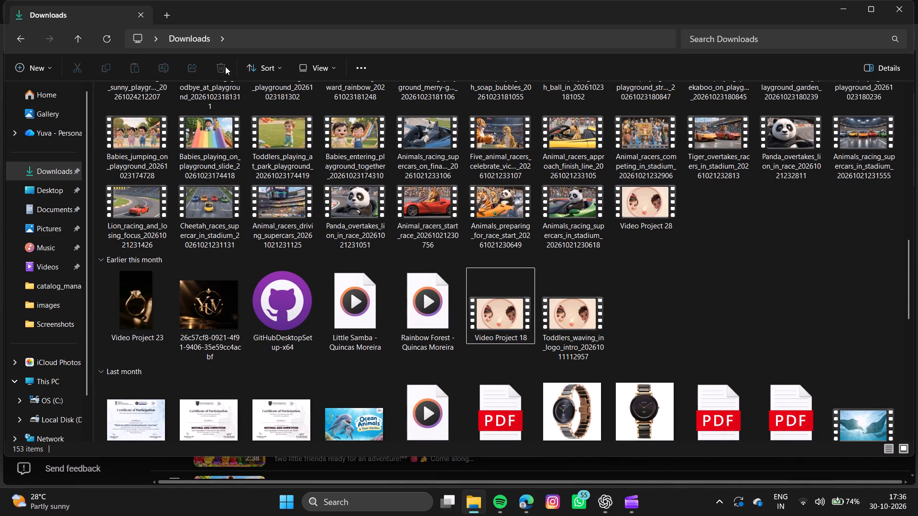
click(493, 319)
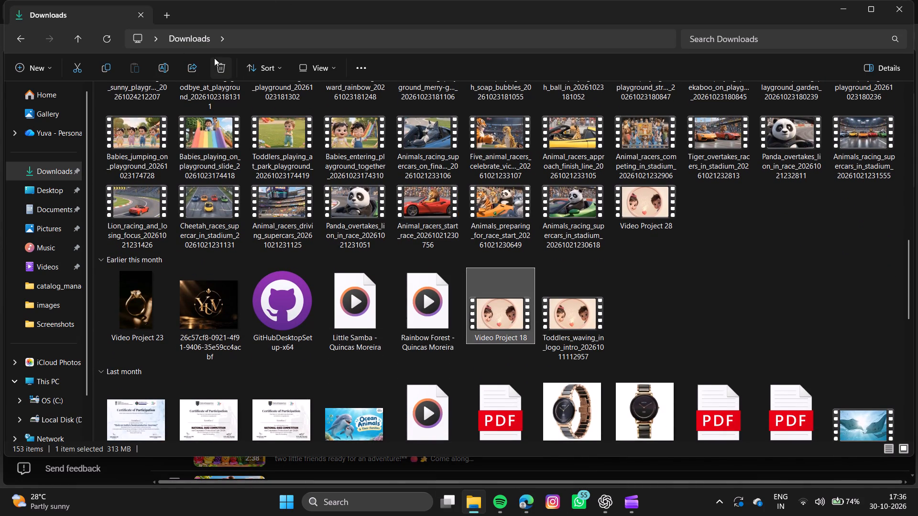
click(218, 68)
scroll(218, 68, down, 3)
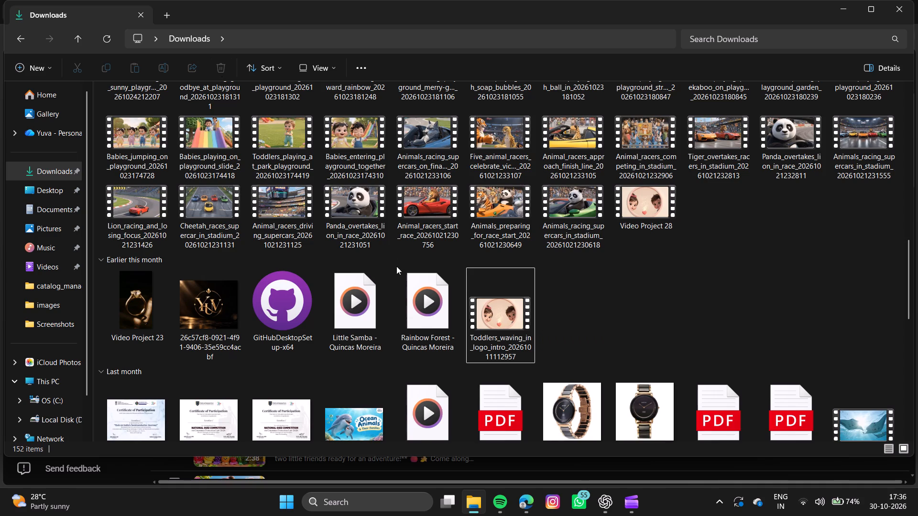
scroll(355, 295, right, 1)
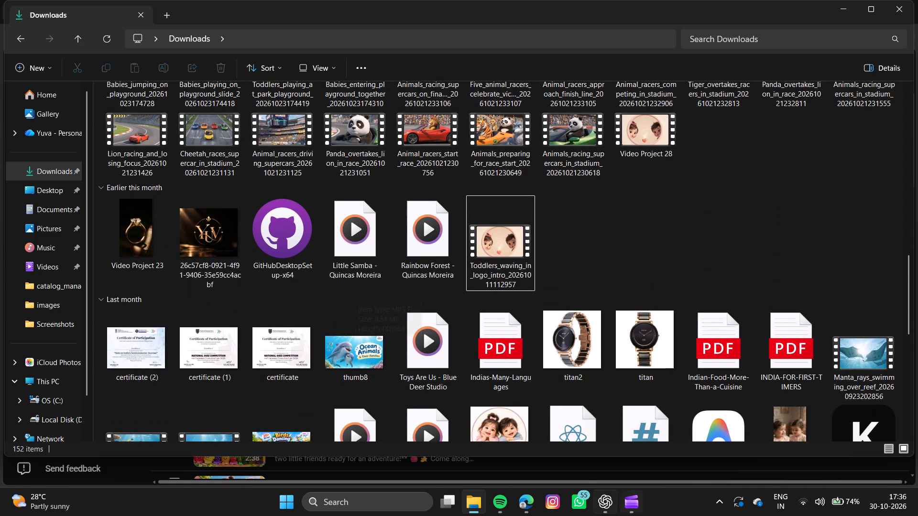
In Clipchamp, add the last seven children clips to the timeline in reverse media order, from Children_explore_white_chocolate to the Children_waving clip.
click(627, 491)
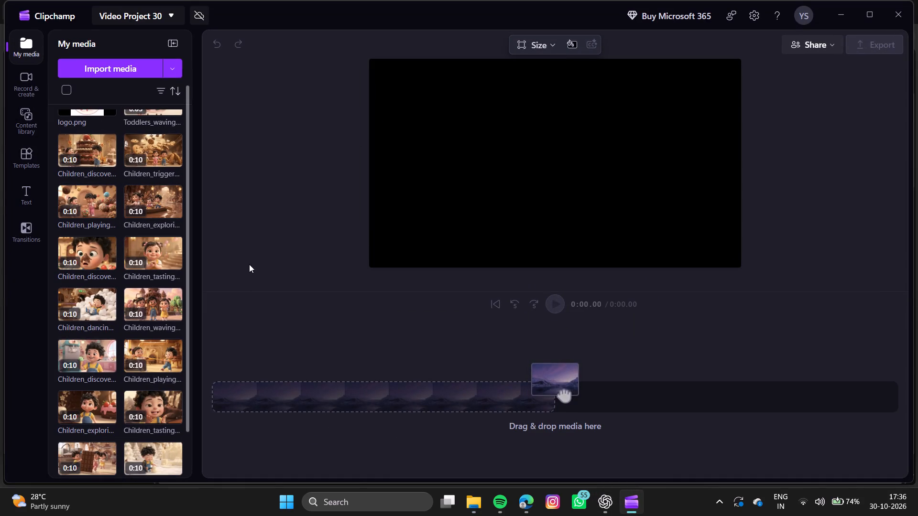
scroll(91, 362, down, 13)
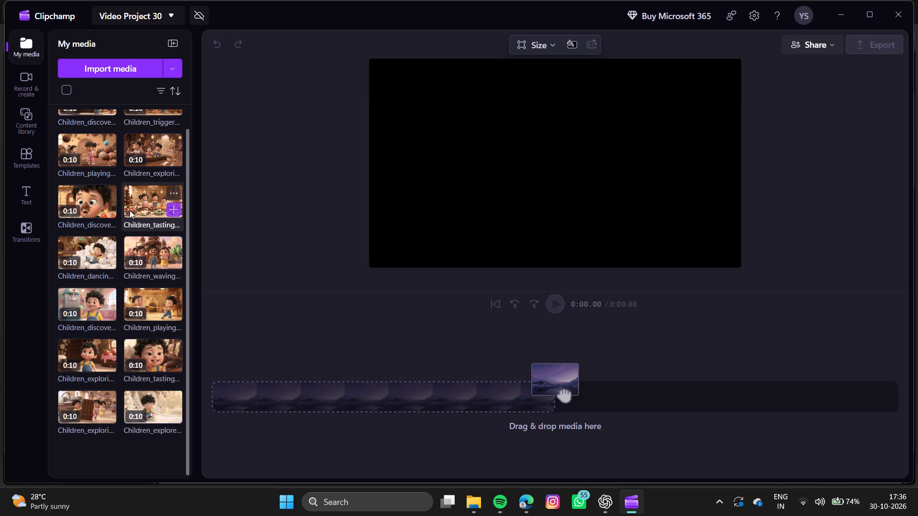
scroll(130, 210, up, 1)
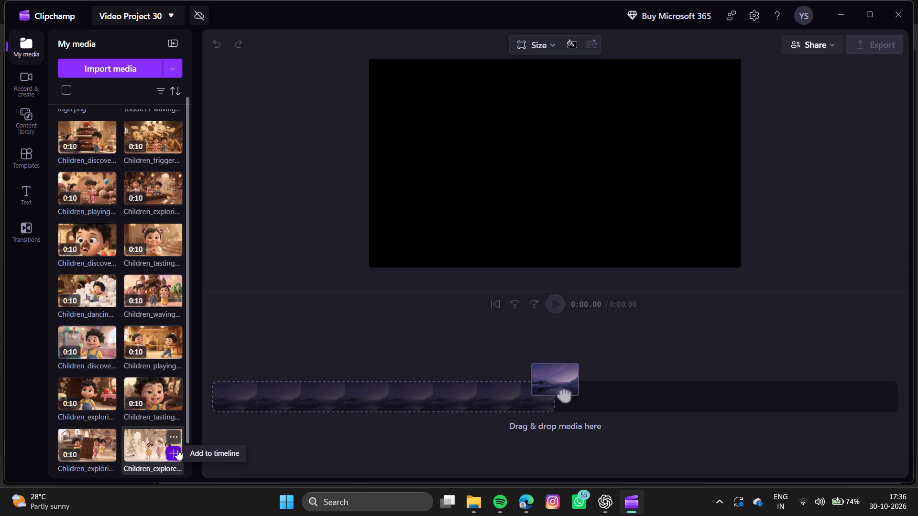
click(177, 450)
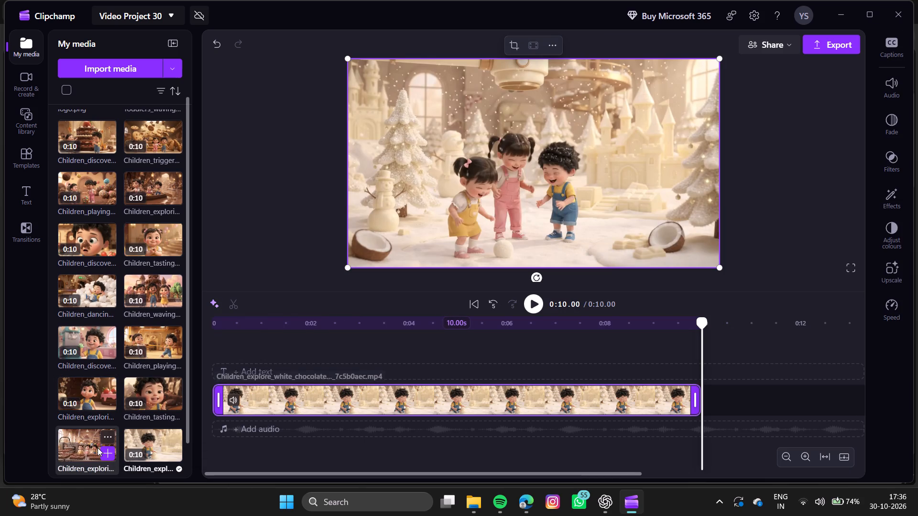
click(104, 450)
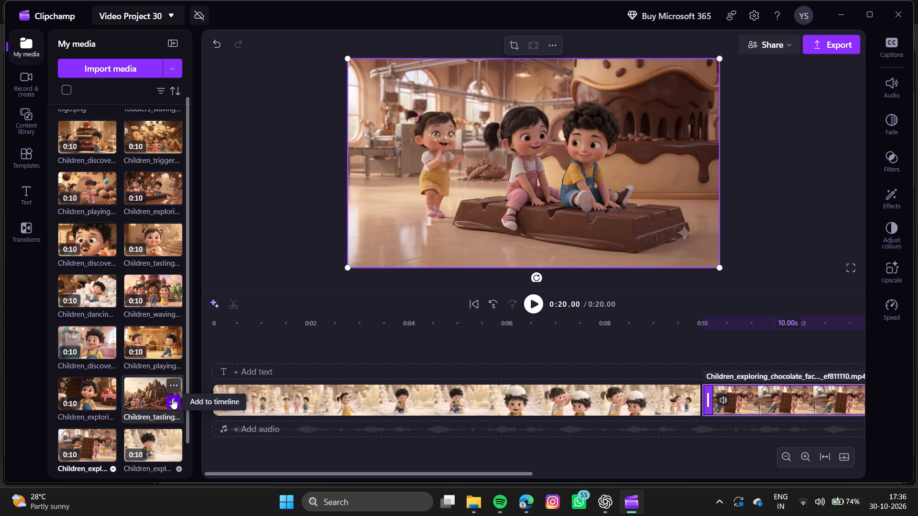
click(172, 398)
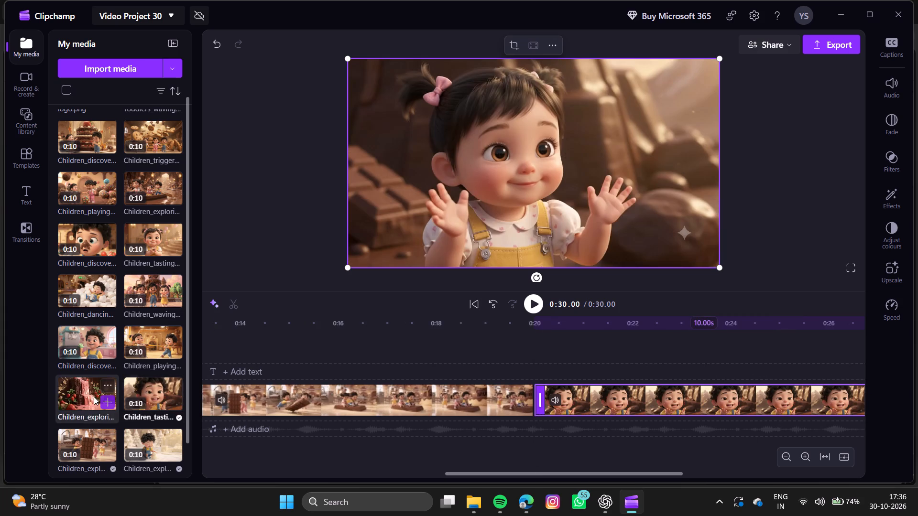
click(102, 399)
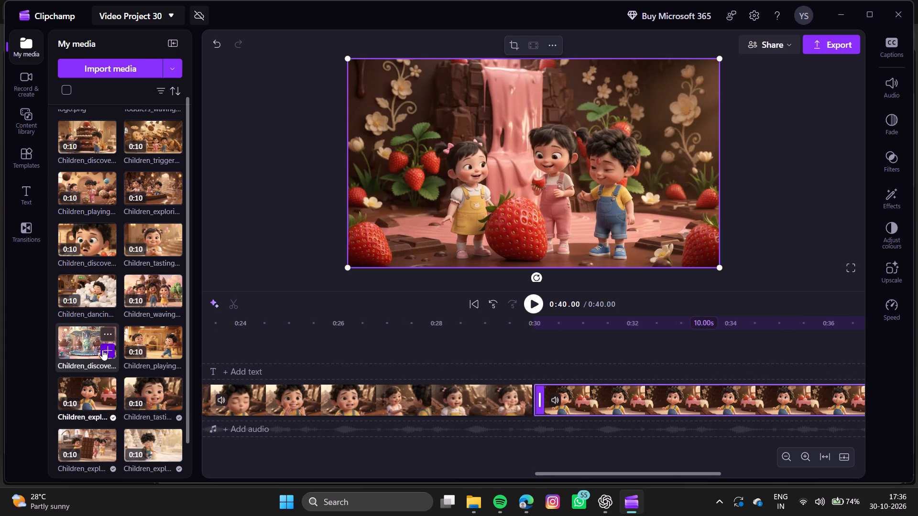
click(104, 348)
click(172, 353)
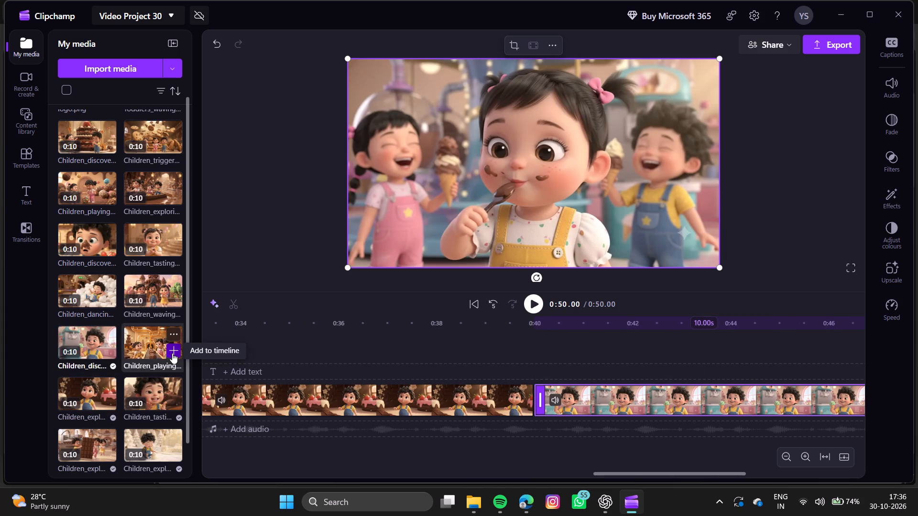
click(172, 297)
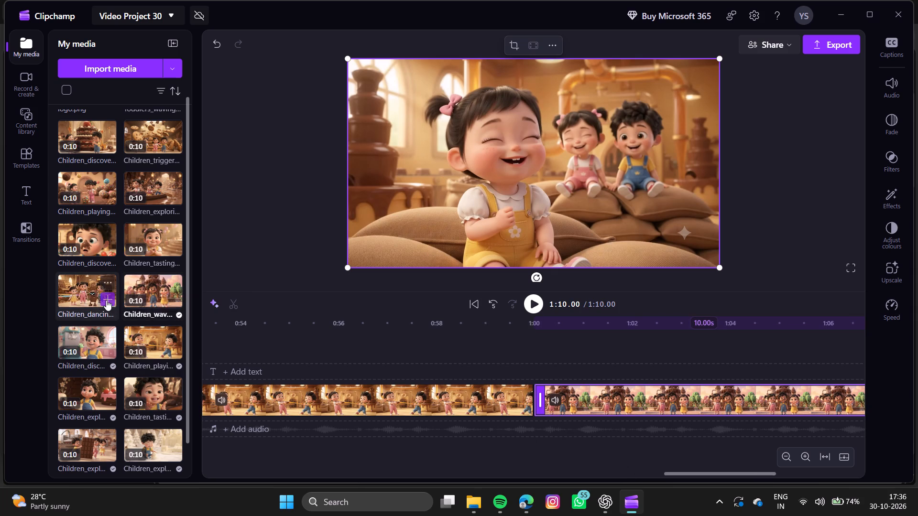
Append the remaining seven children clips in reverse media order, from the Children_dancing clip to Children_trigger_cookie_avalanche.
click(108, 297)
click(171, 251)
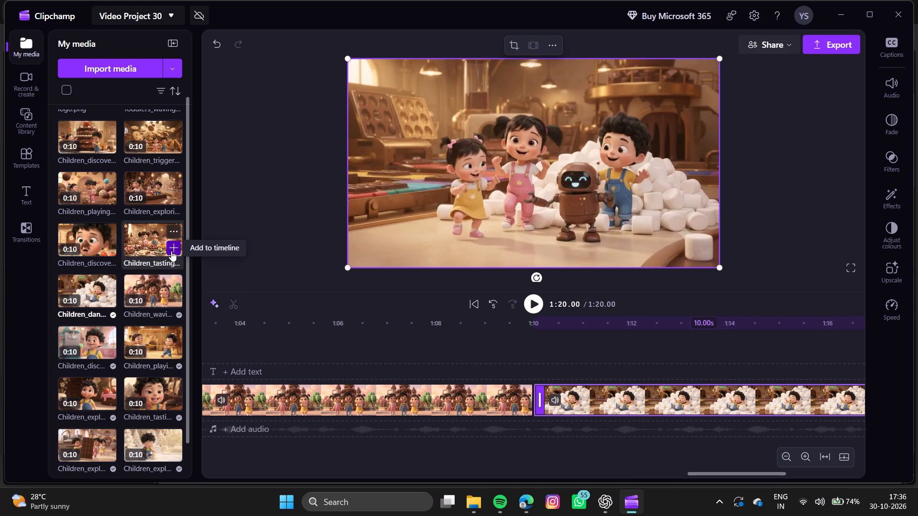
click(104, 248)
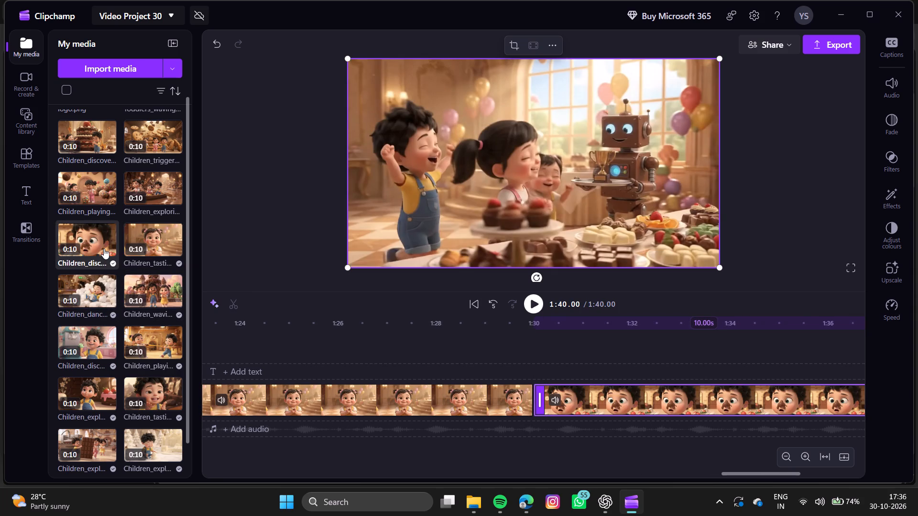
click(174, 200)
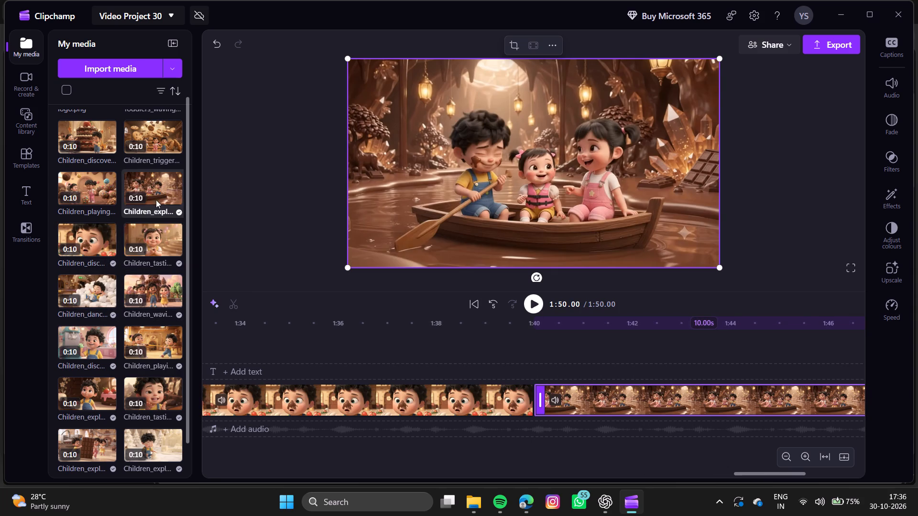
click(109, 196)
scroll(109, 196, up, 1)
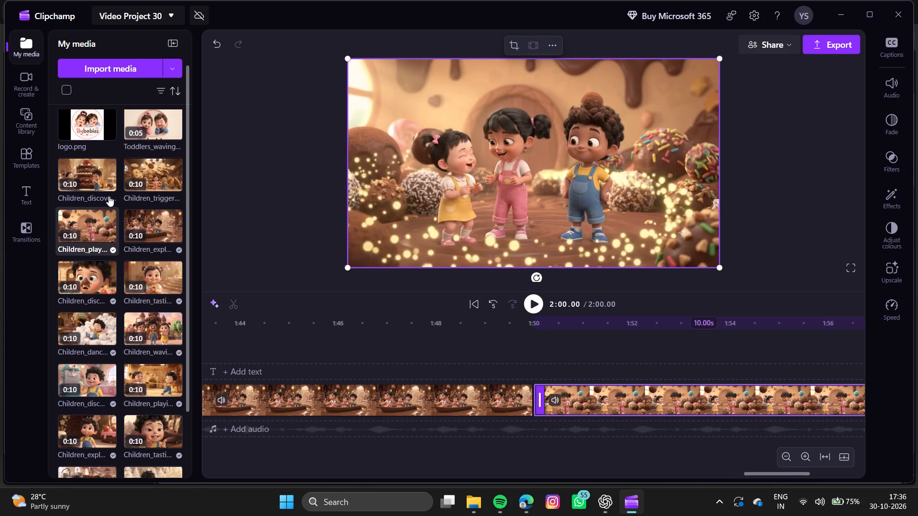
click(103, 186)
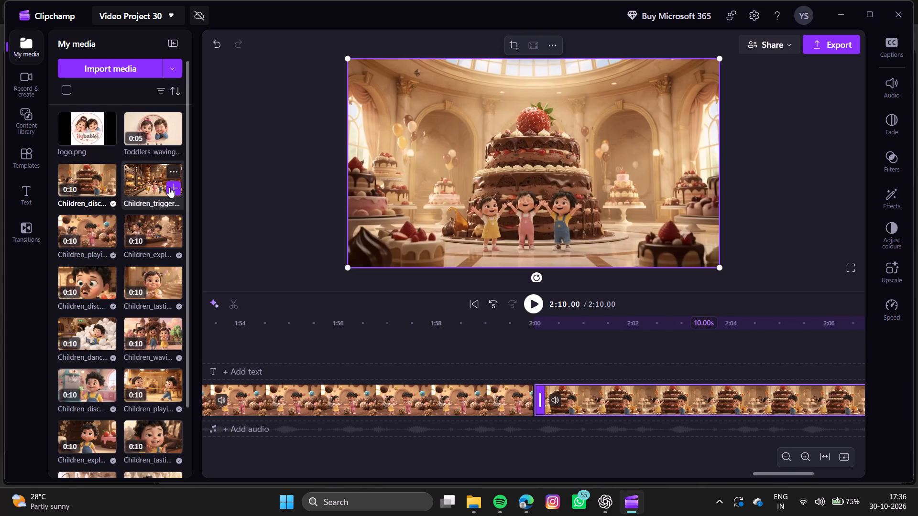
click(177, 187)
Append the Toddlers_waving logo intro clip to the timeline after the cookie avalanche clip.
scroll(177, 187, up, 1)
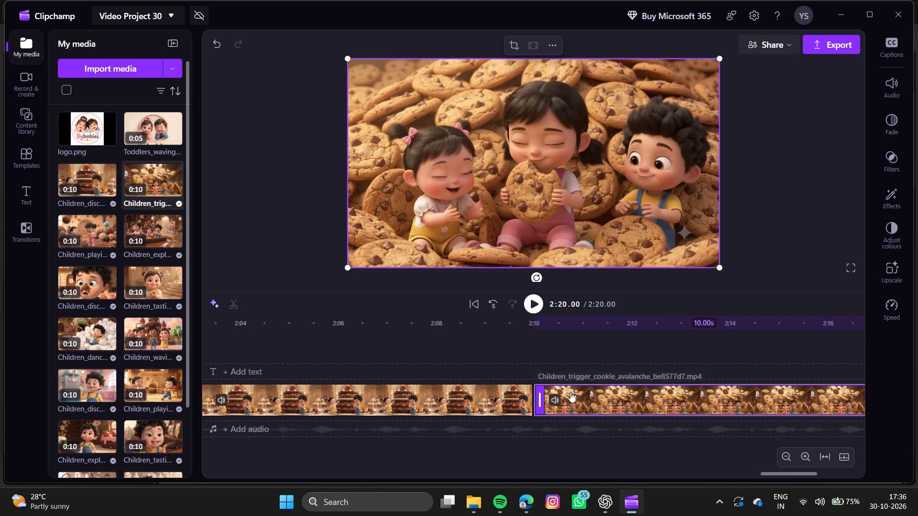
ctrl+scroll(611, 420, down, 7)
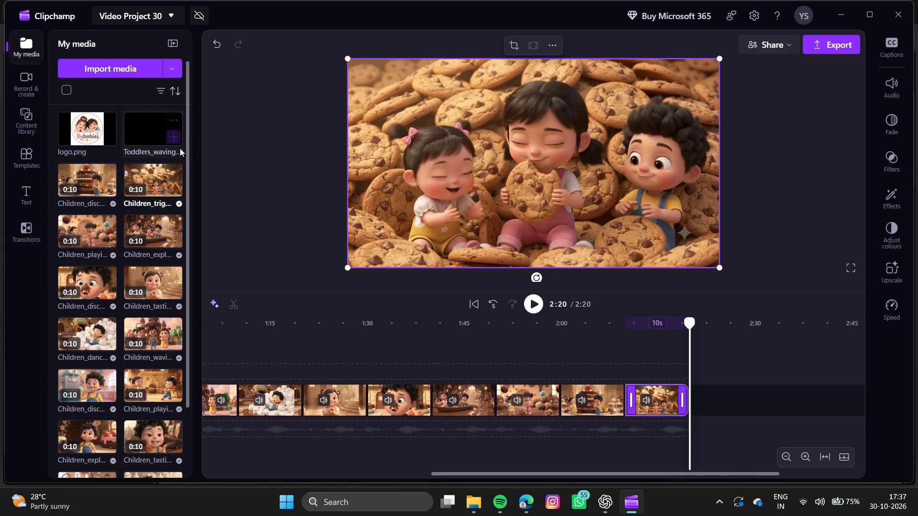
click(175, 138)
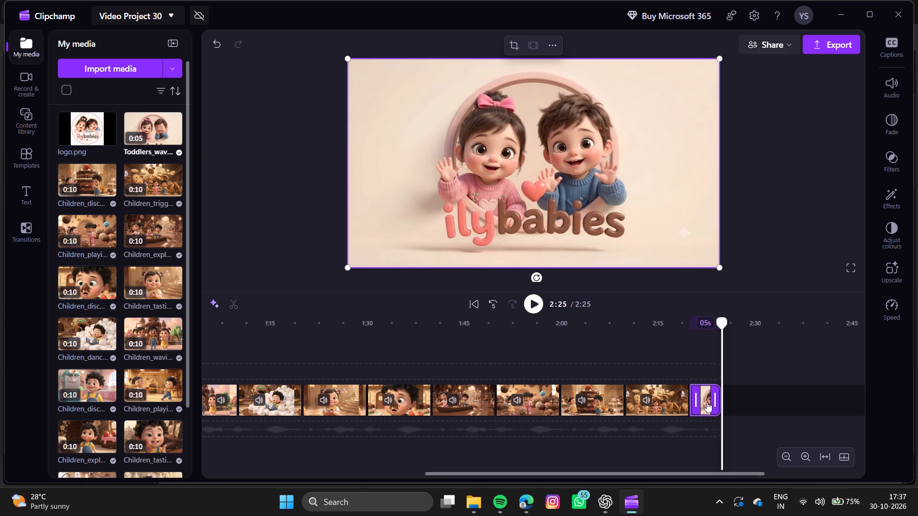
Move the Toddlers_waving logo intro clip from the end of the timeline to the very beginning.
drag(706, 403, 159, 399)
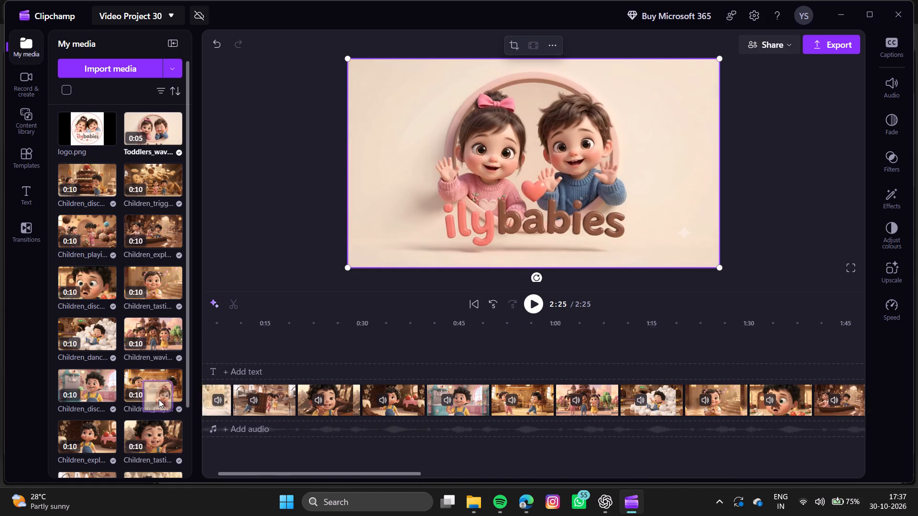
drag(159, 399, 226, 405)
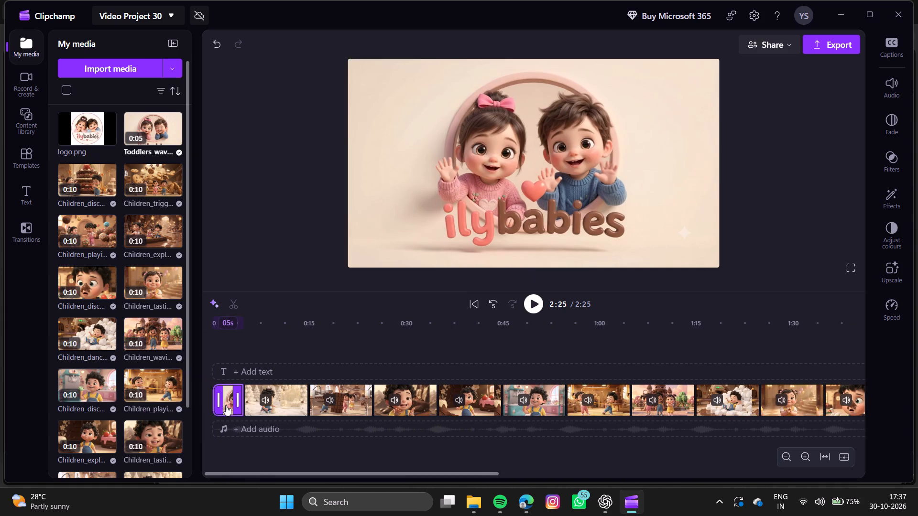
Preview the opening and move the Children_explore_white_chocolate clip between the chocolate-faced boy's Children_disc clip and the chocolate boat Children_expl clip.
click(248, 343)
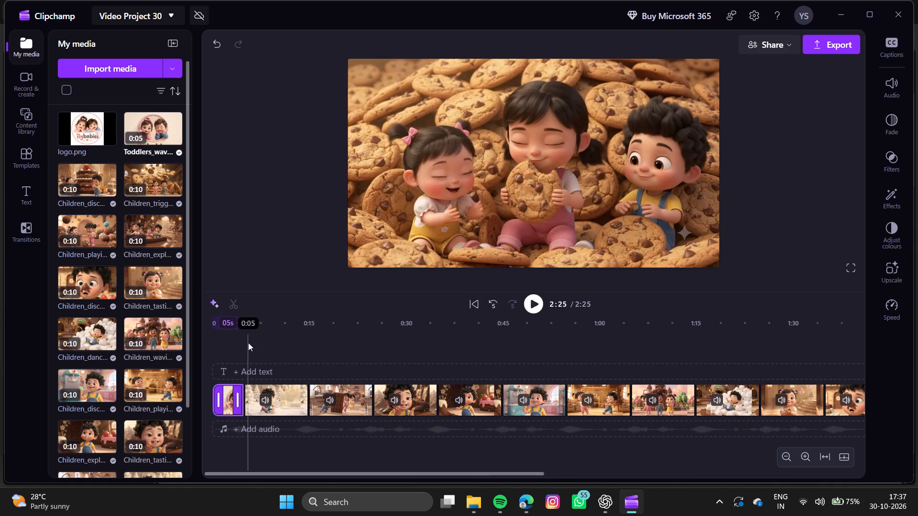
click(532, 303)
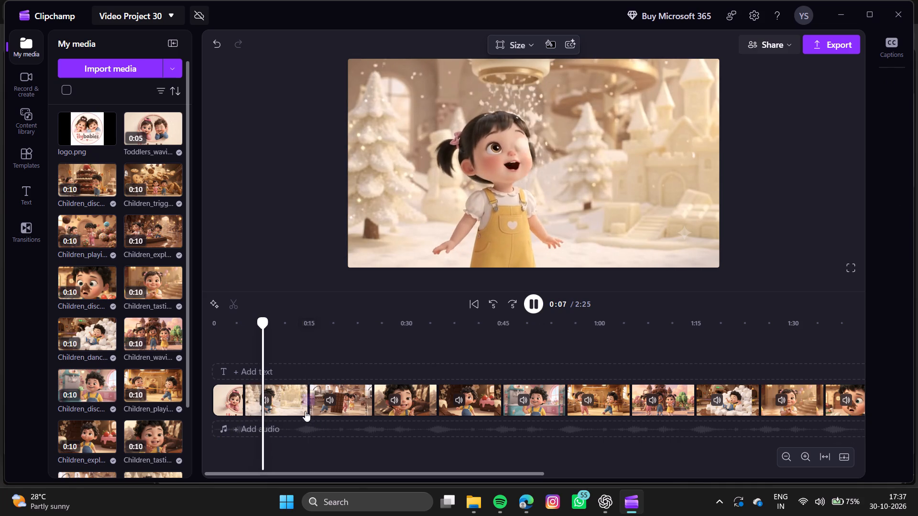
drag(290, 404, 858, 406)
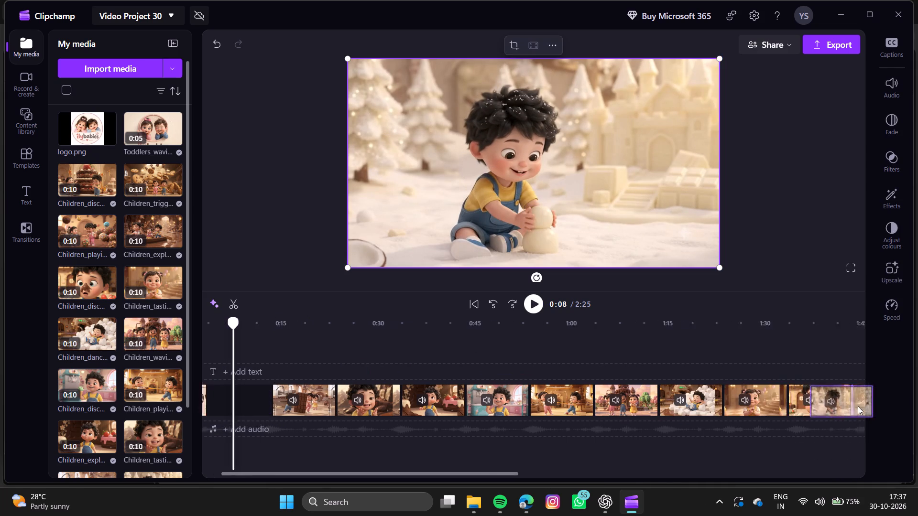
drag(858, 406, 555, 412)
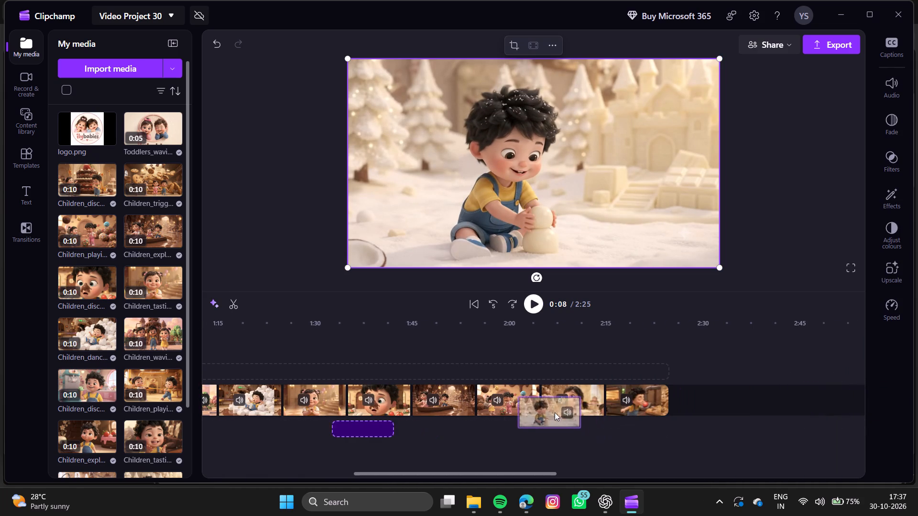
drag(555, 412, 459, 405)
scroll(463, 404, right, 11)
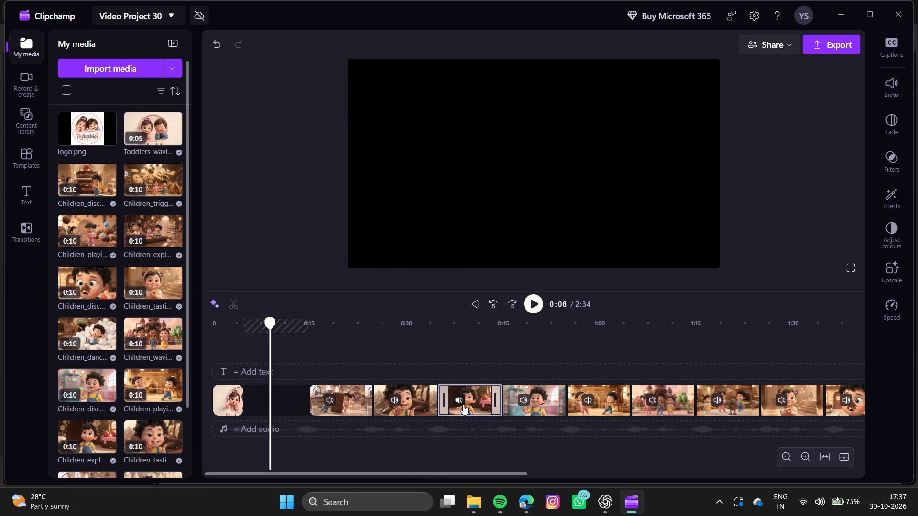
scroll(463, 404, right, 3)
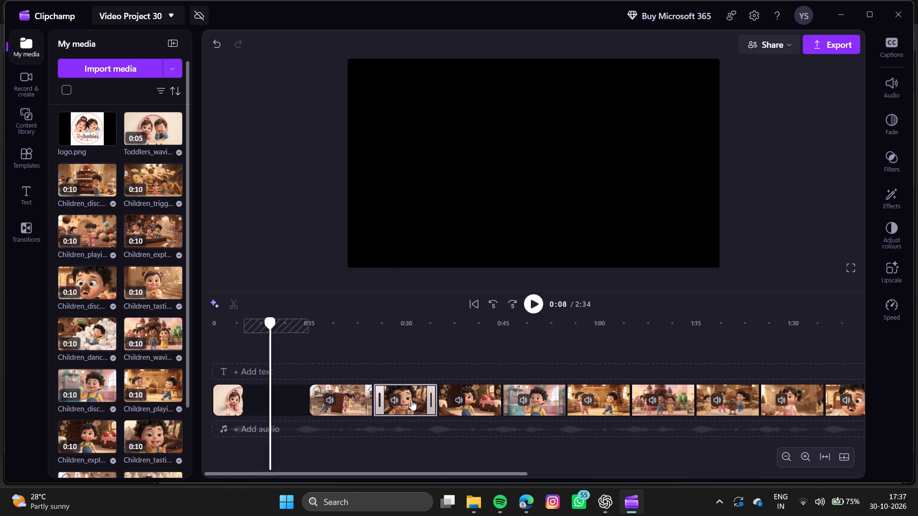
Place the boy's Children_tasti clip right after the logo intro, followed by the strawberry Children_expl clip, ahead of the chocolate factory clip.
drag(411, 400, 268, 401)
click(241, 341)
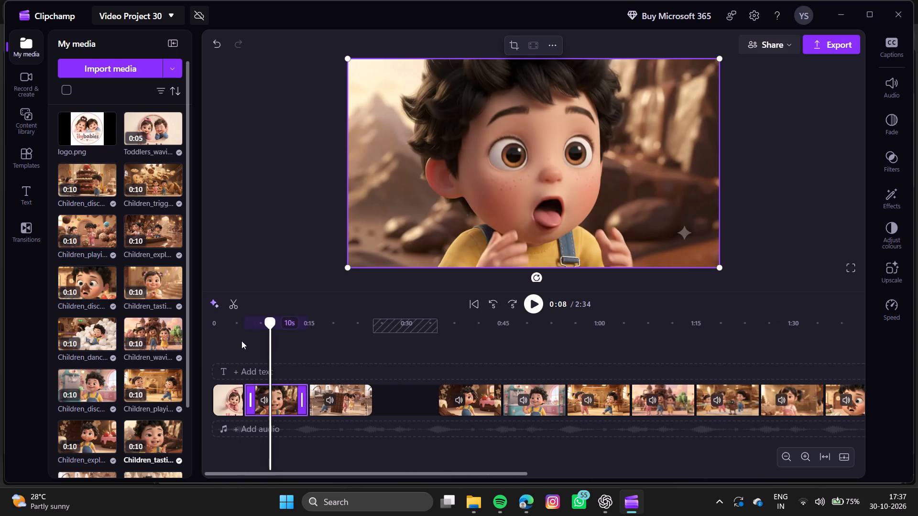
click(537, 306)
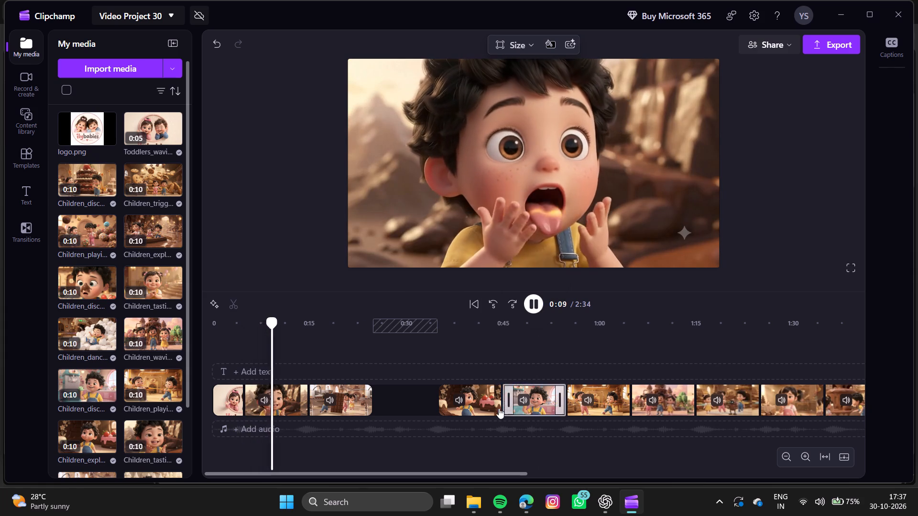
drag(487, 404, 366, 400)
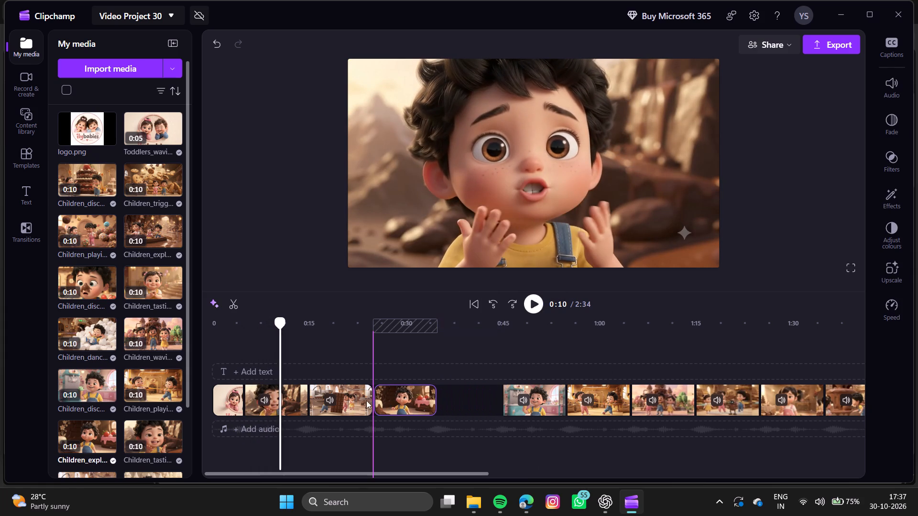
drag(366, 400, 362, 400)
drag(410, 410, 400, 410)
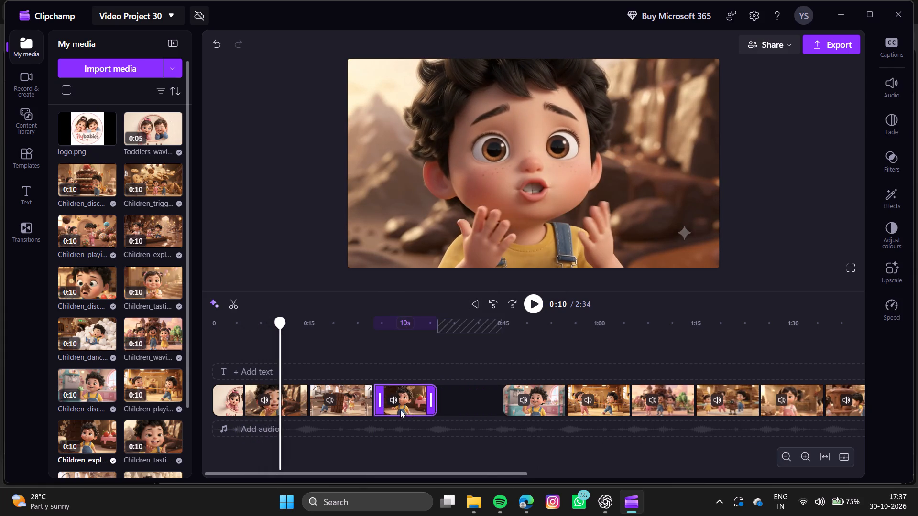
drag(400, 410, 322, 408)
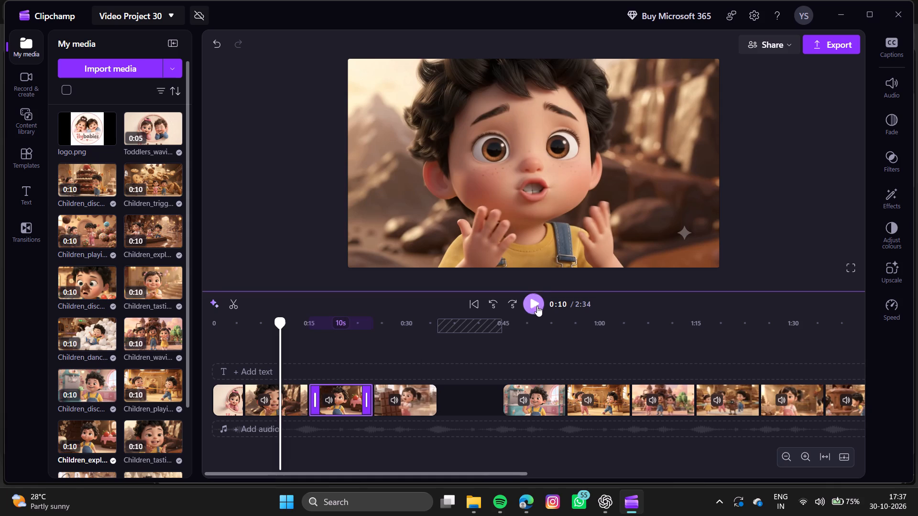
Play through the reordered clips and move the caramel-pipe Children_playi clip between the factory clip and the ice cream clip.
click(536, 306)
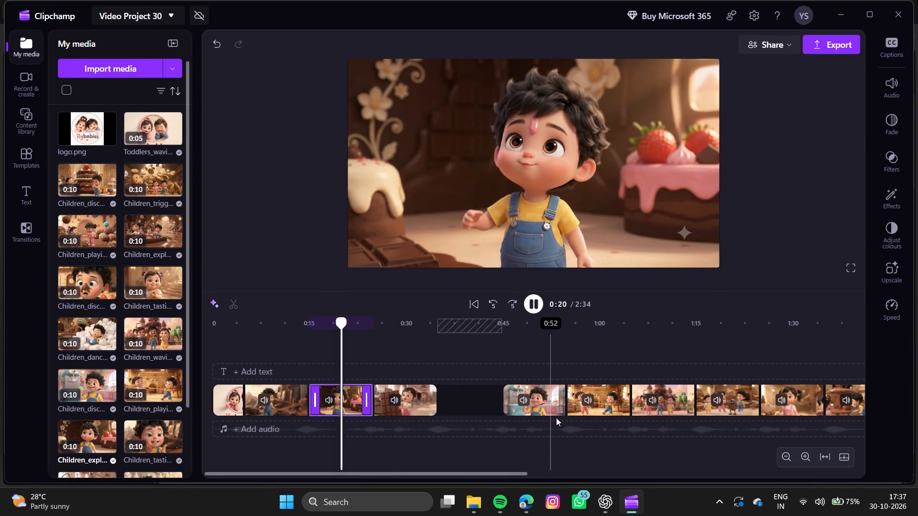
drag(533, 452, 556, 453)
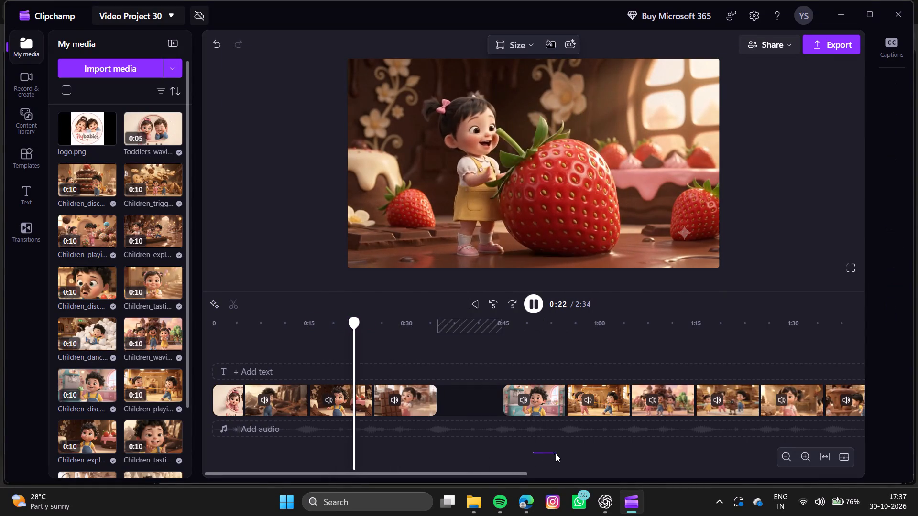
drag(556, 453, 546, 456)
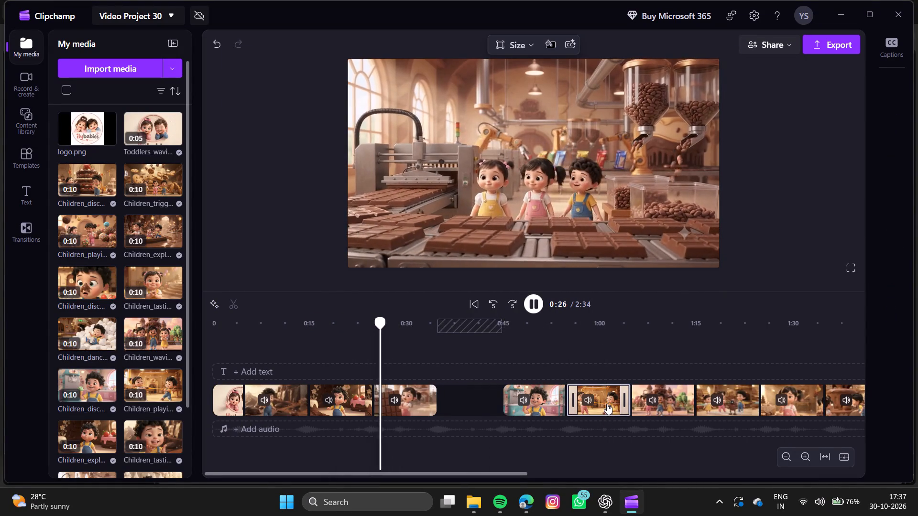
click(535, 323)
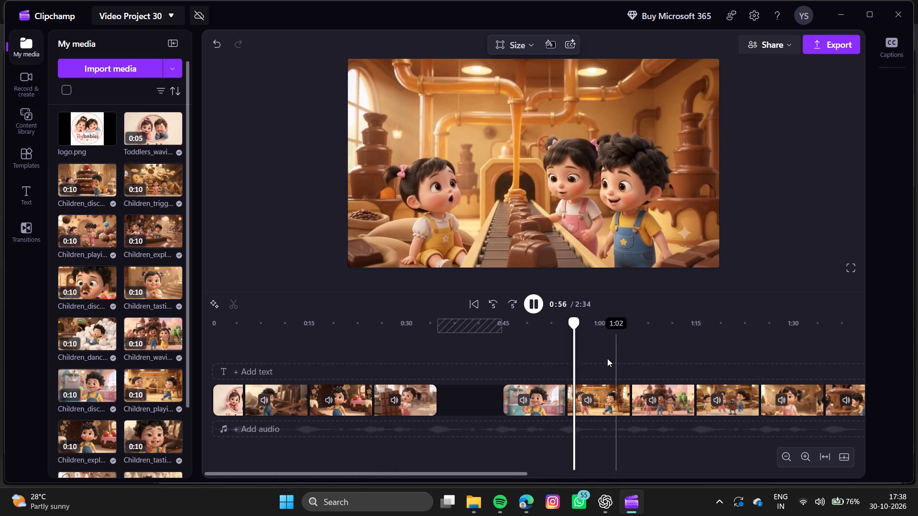
drag(605, 399, 468, 404)
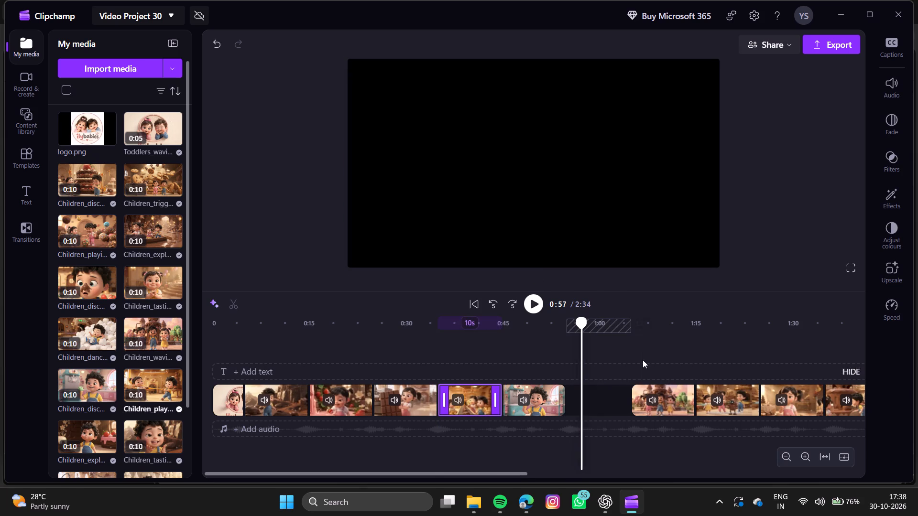
Preview the Children_waving clip and move it to the end of the timeline, after the cookie avalanche clip.
click(637, 349)
click(530, 297)
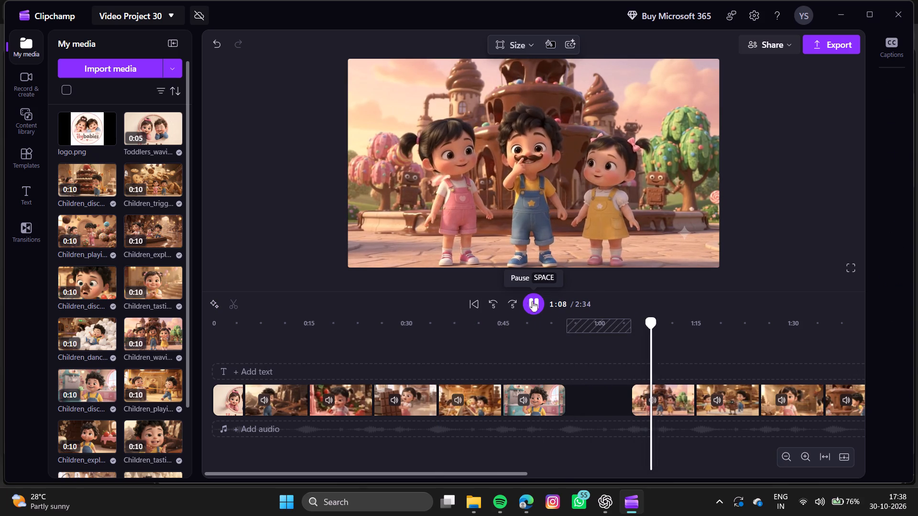
drag(675, 400, 803, 389)
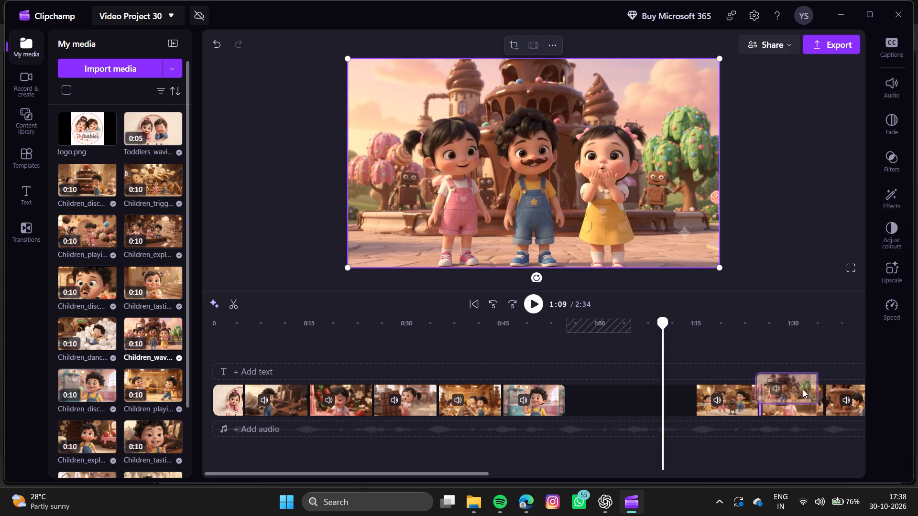
drag(803, 389, 917, 412)
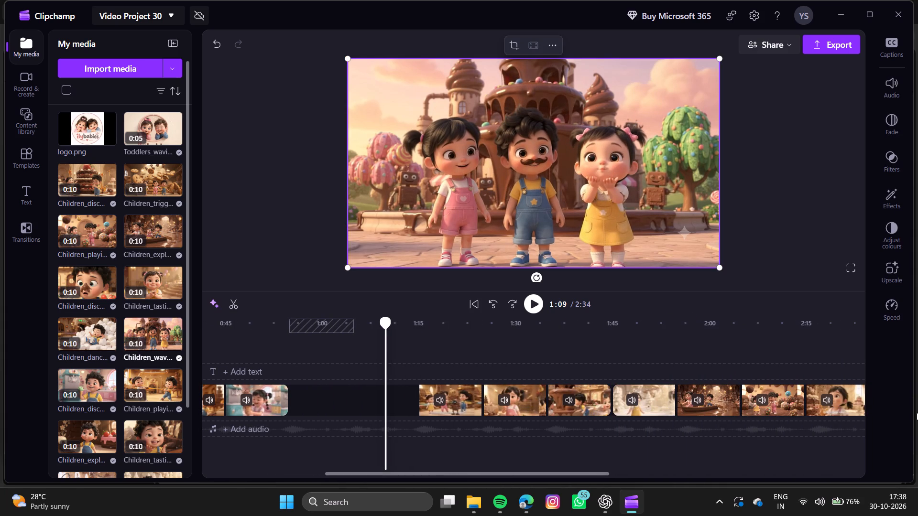
drag(917, 412, 517, 410)
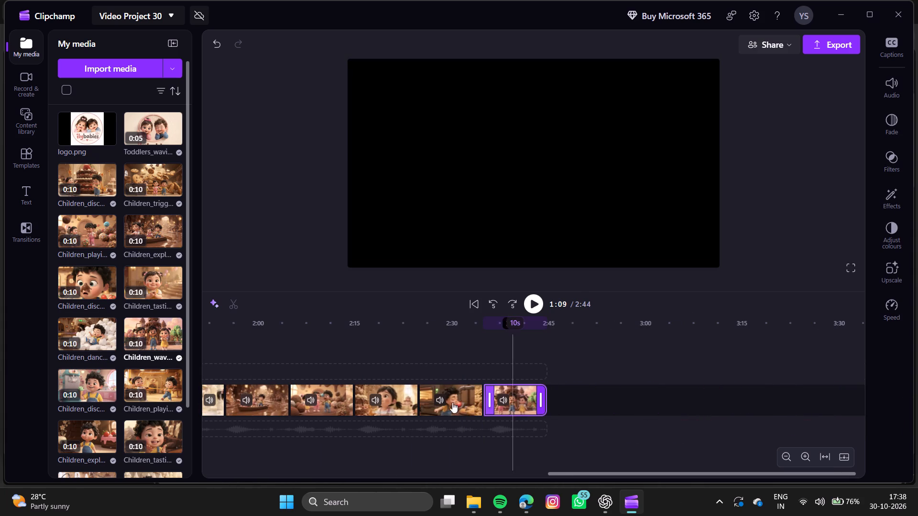
Insert the chocolate-faced boy's Children_disc clip and the giant cake Children_disc clip, in that order, after the caramel-pipe Children_playi clip.
click(450, 348)
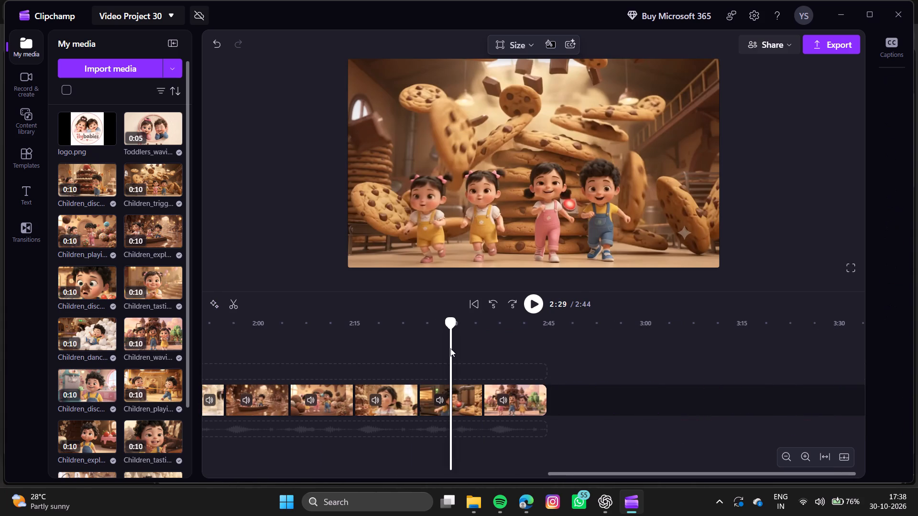
click(379, 332)
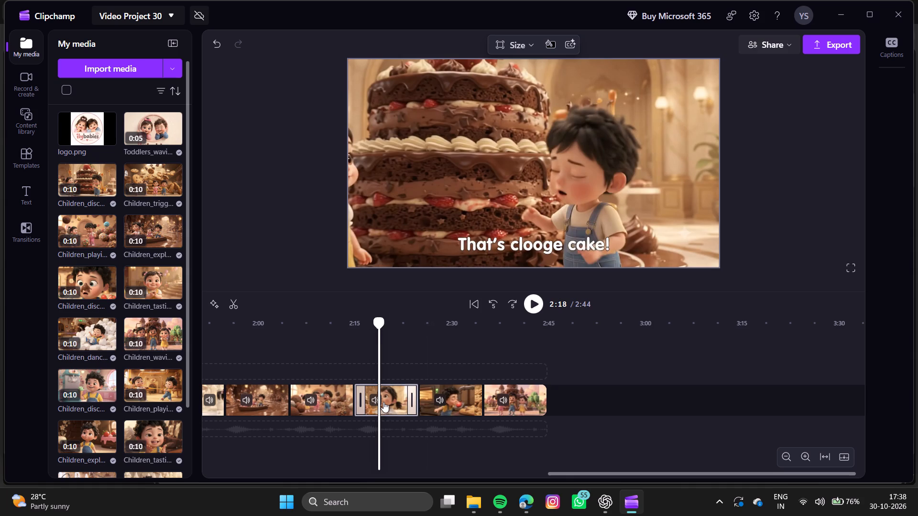
drag(383, 402, 350, 422)
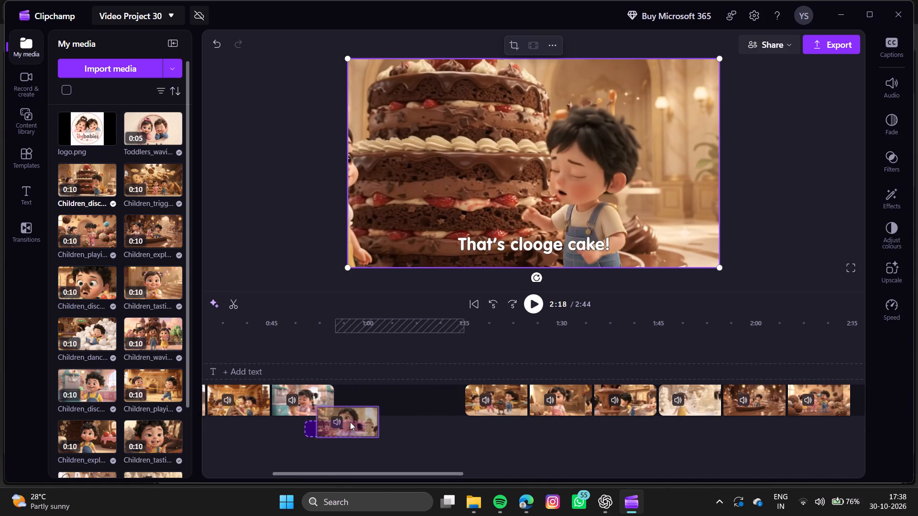
drag(350, 422, 284, 398)
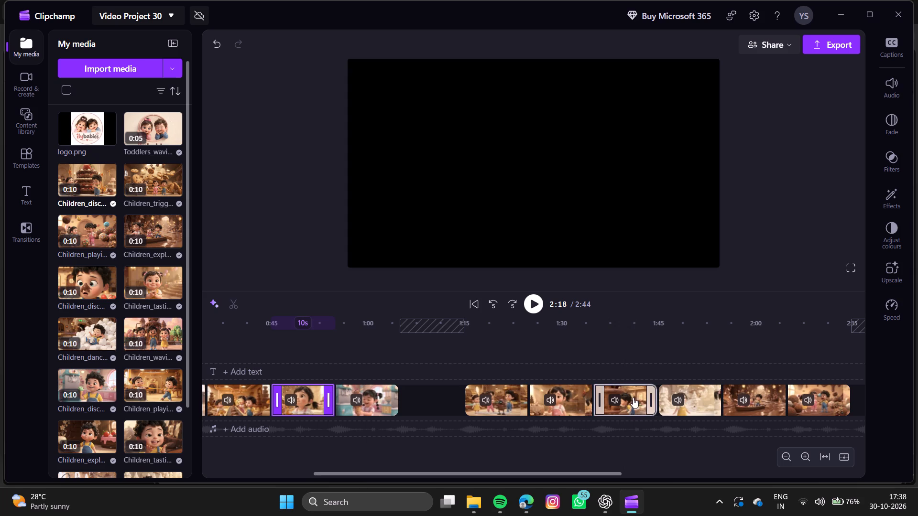
drag(634, 401, 292, 400)
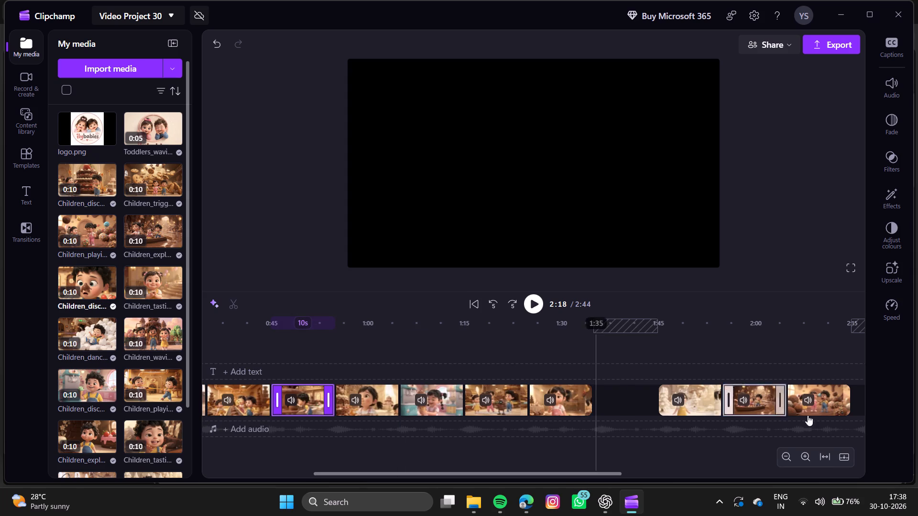
Place the chocolate boat Children_expl clip after the giant cake clip, followed by the chocolate-ball Children_playi clip.
drag(761, 407, 361, 440)
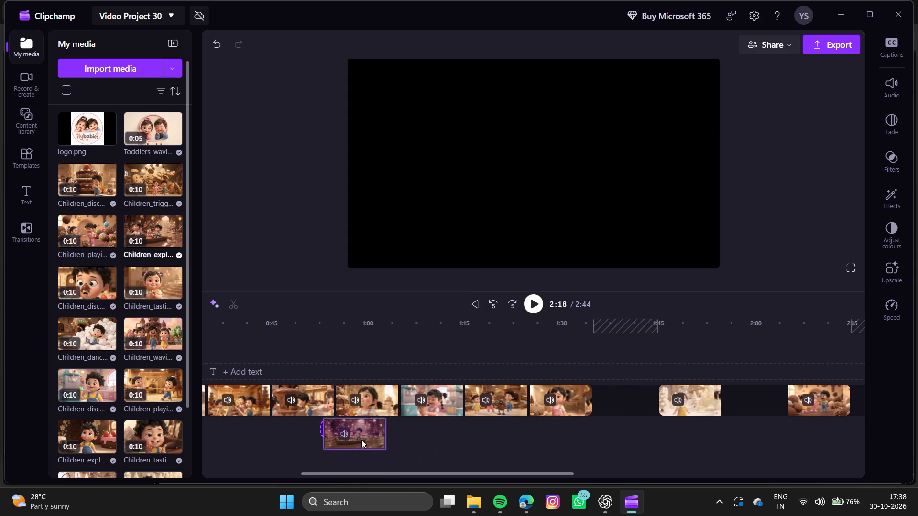
drag(361, 440, 403, 411)
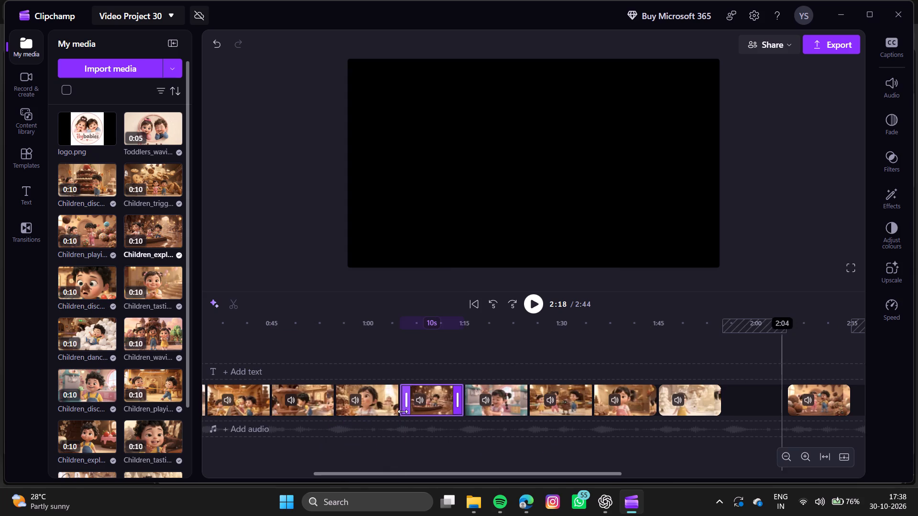
drag(826, 397, 520, 402)
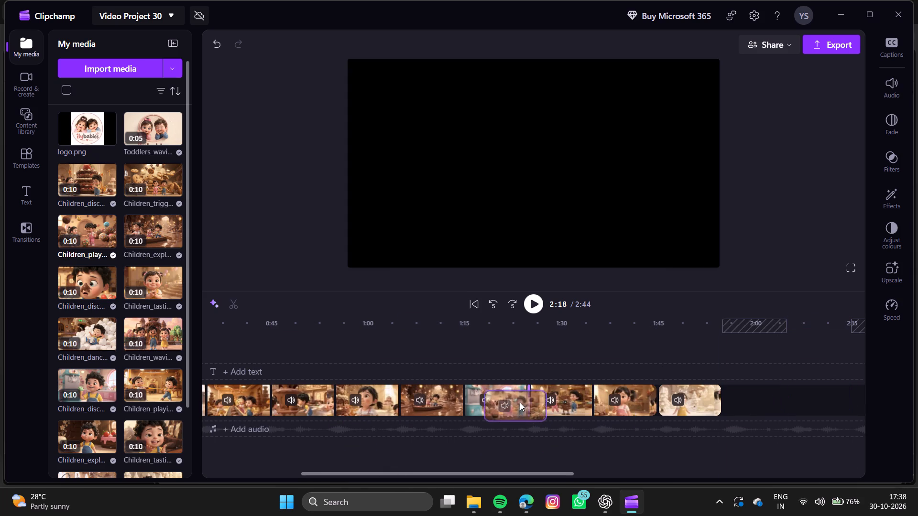
drag(520, 402, 487, 395)
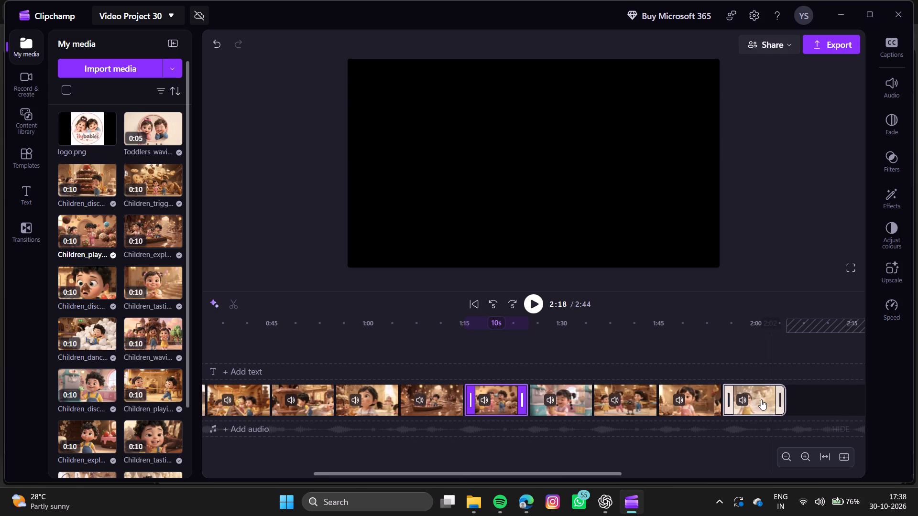
Move the Children_discover_chocolate_ice clip directly before the Children_explore_white_chocolate clip on the main track.
drag(574, 410, 677, 401)
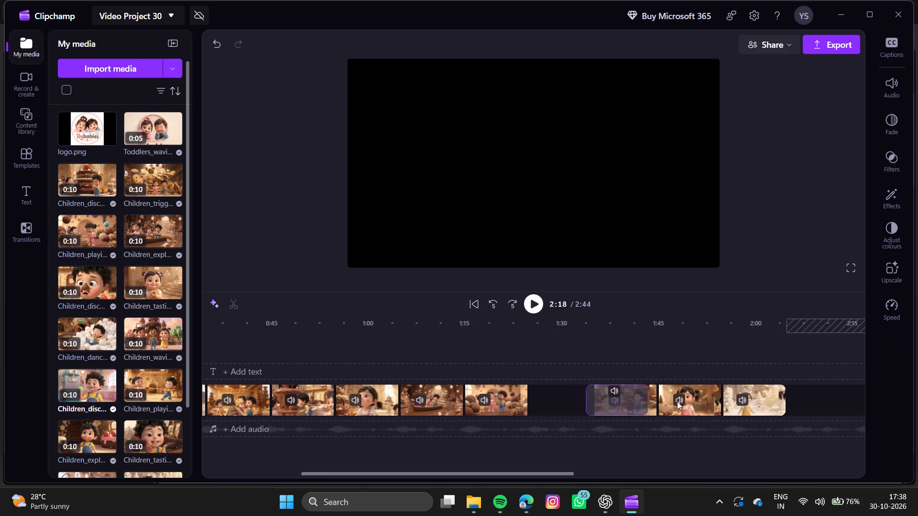
drag(677, 401, 725, 417)
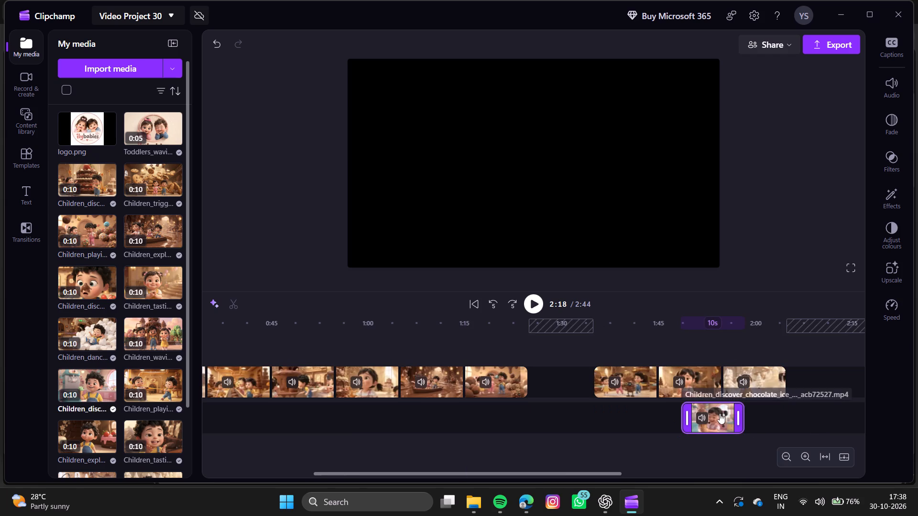
drag(715, 412, 717, 371)
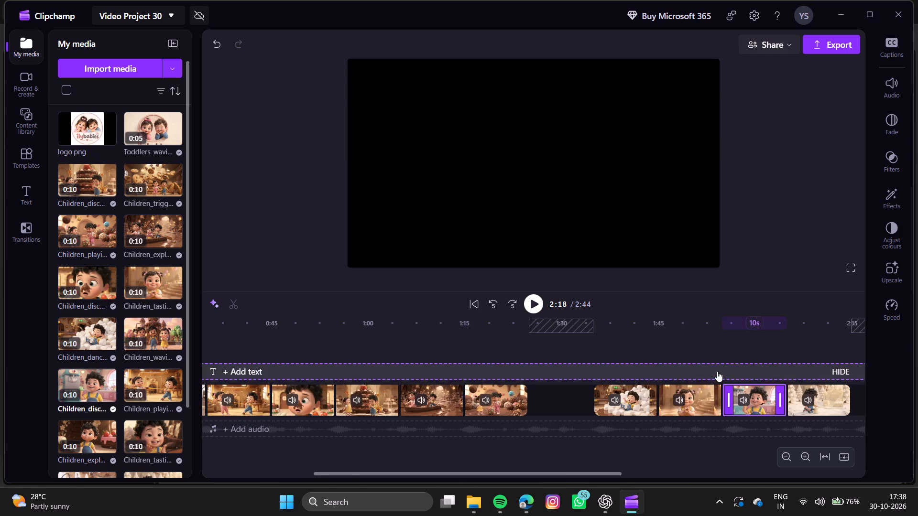
Move the Children_dancing clip between the chocolate boat clip and the chocolate-ball Children_playi clip.
drag(630, 399, 465, 393)
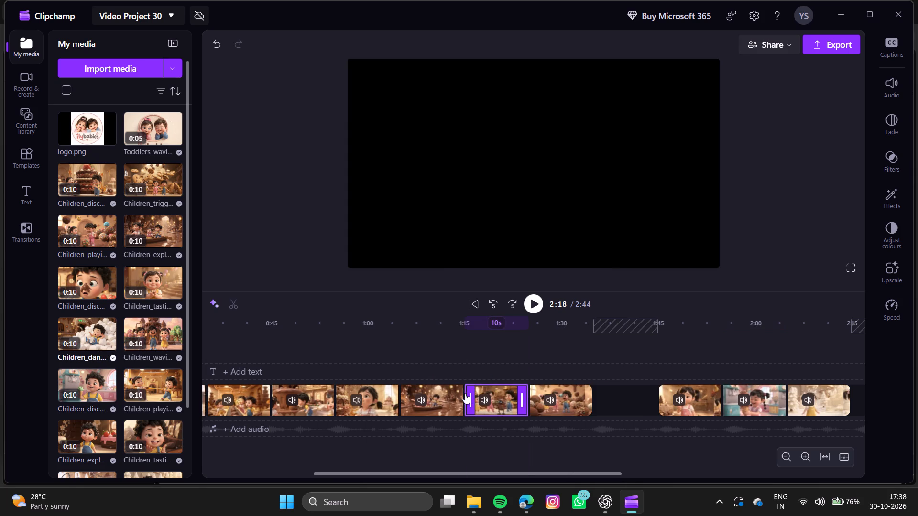
Preview the video around 1:35 and move the girl's Children_tasti clip between the chocolate boat clip and the Children_dancing clip.
drag(699, 406, 620, 410)
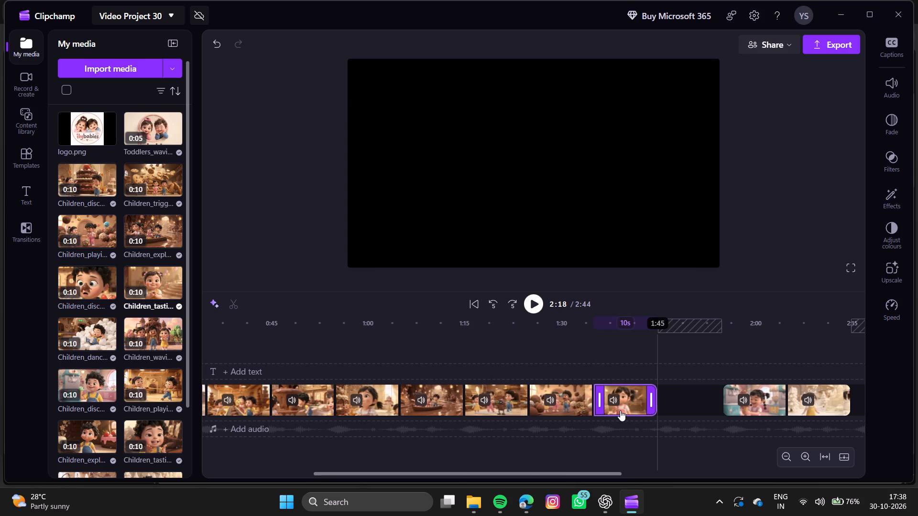
click(593, 359)
click(535, 307)
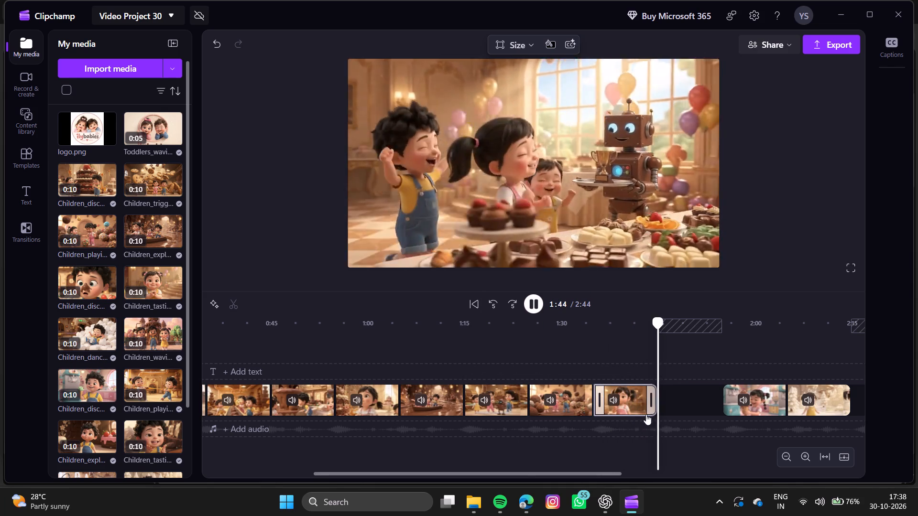
drag(632, 402, 477, 403)
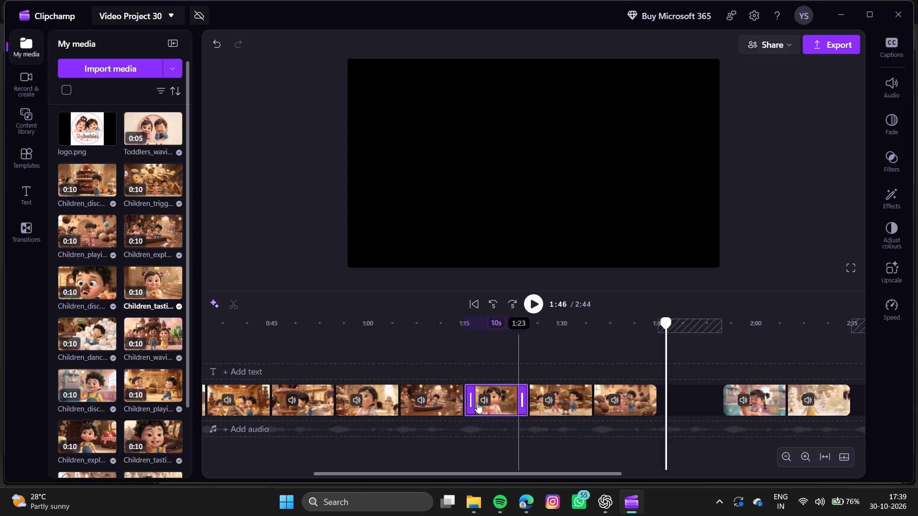
Close the gap after the chocolate-ball clip by moving up the Children_discover_chocolate_ice clip, followed by the Children_explore_white_chocolate clip.
drag(756, 405, 674, 405)
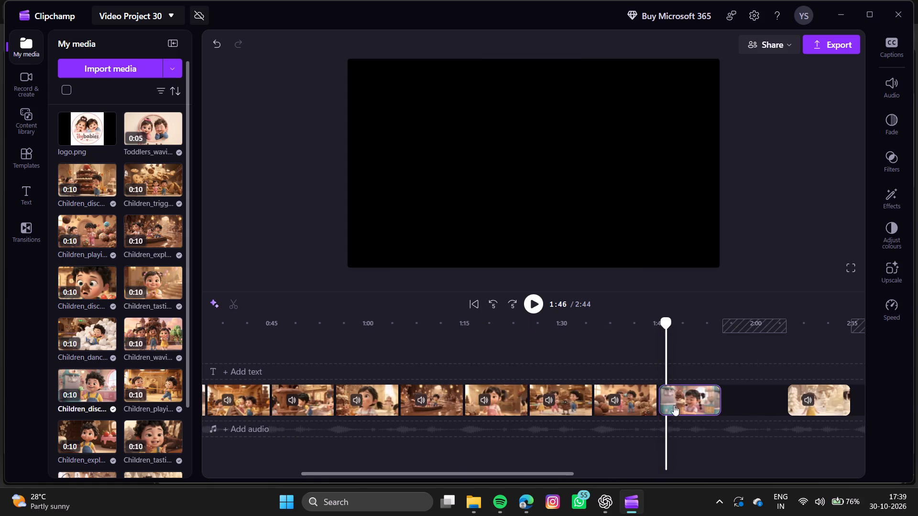
drag(836, 408, 744, 416)
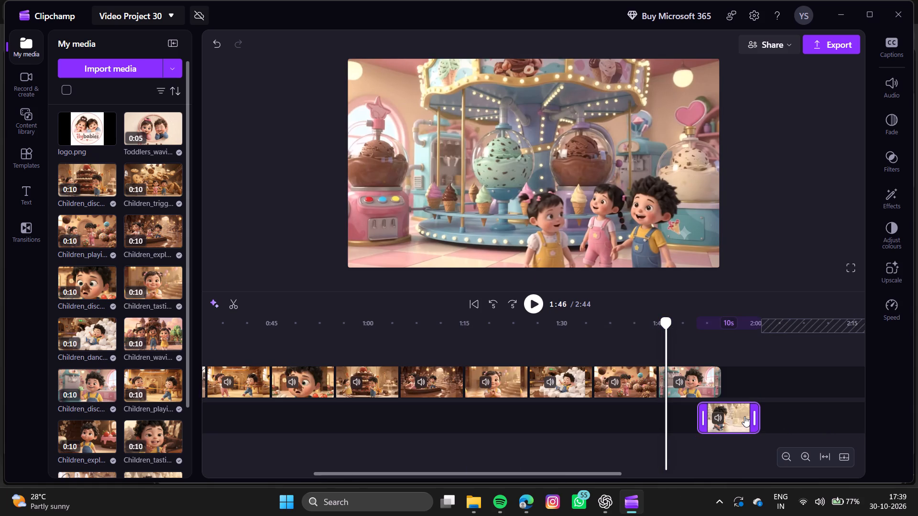
drag(744, 416, 751, 380)
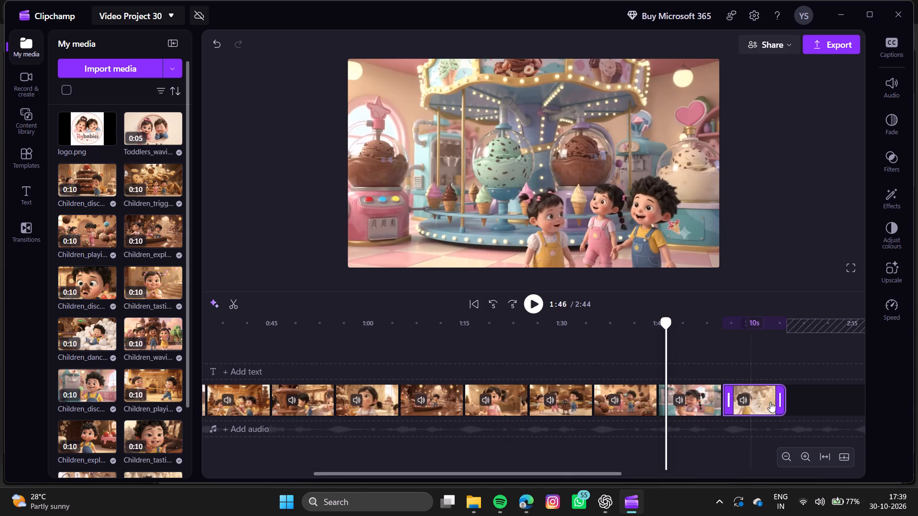
Preview the cookie factory clip and insert it between the giant chocolate bar clip and the caramel-pipe Children_playi clip.
scroll(780, 403, left, 1)
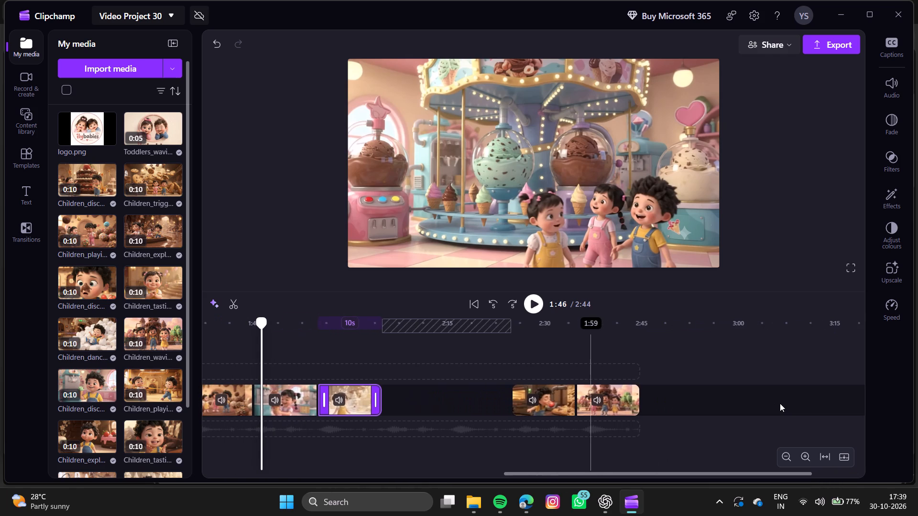
click(517, 363)
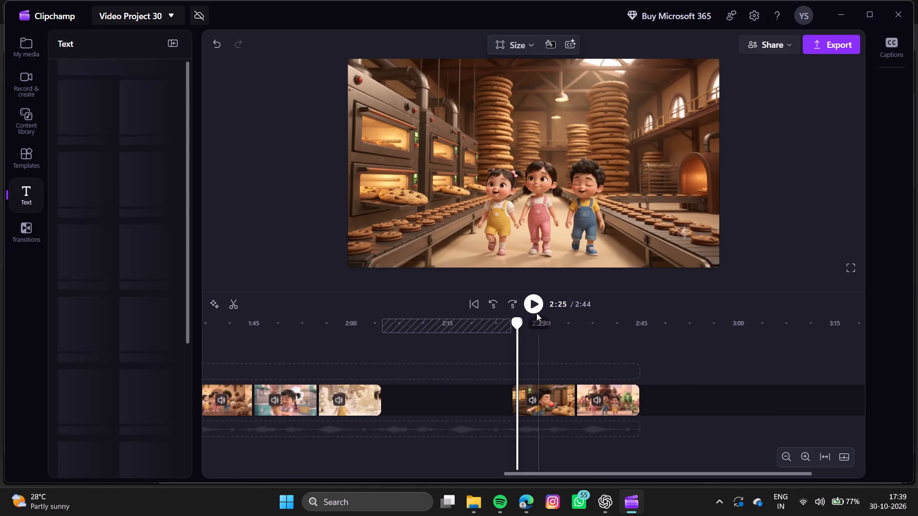
click(534, 304)
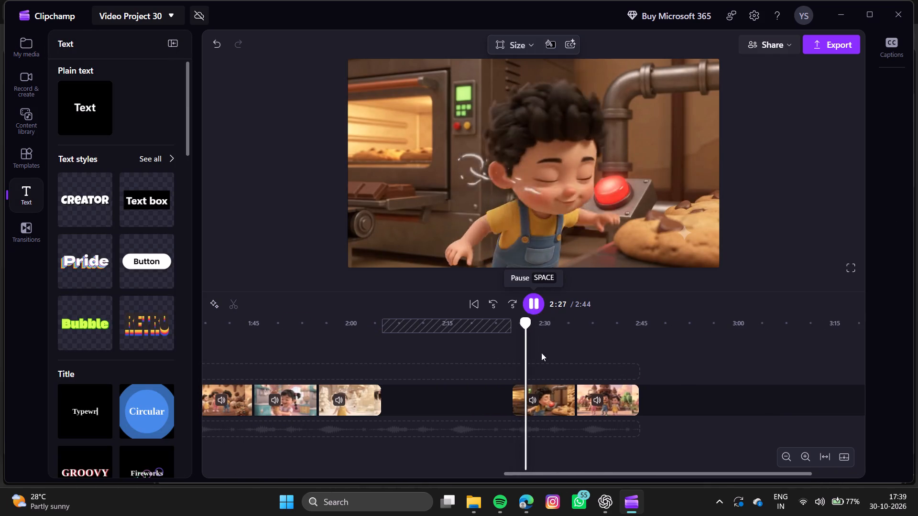
drag(548, 403, 167, 384)
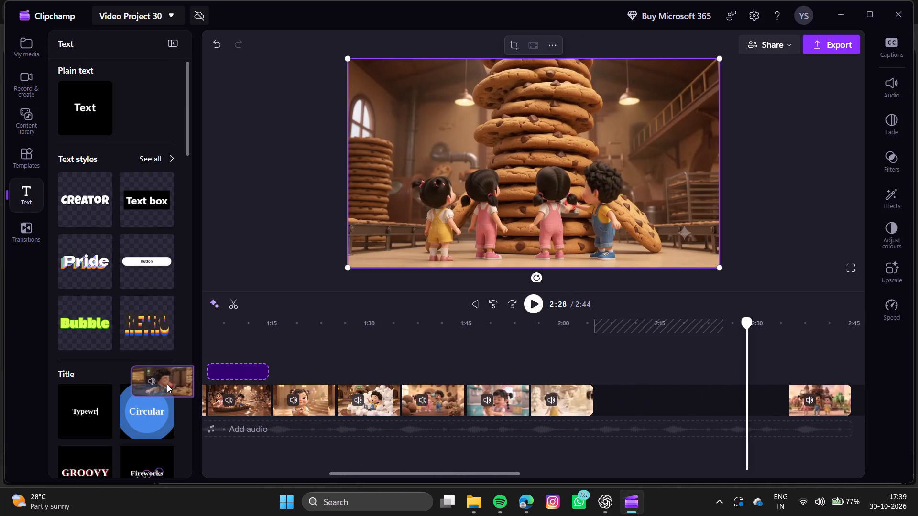
drag(167, 384, 358, 462)
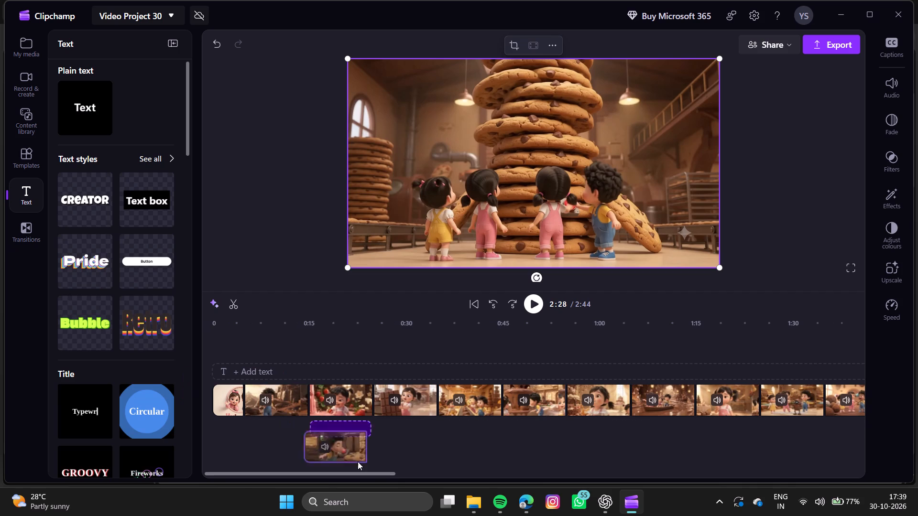
drag(358, 462, 424, 411)
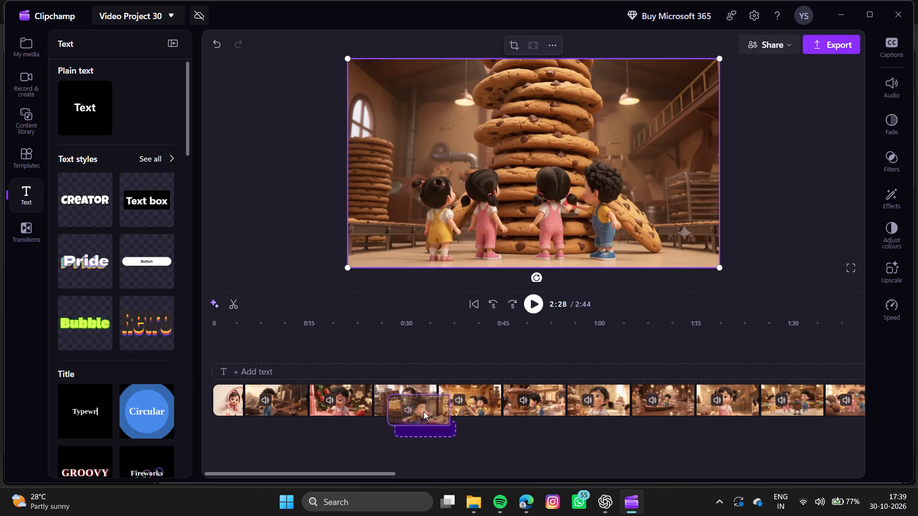
drag(424, 411, 433, 404)
Move the children's waving clip onto the main track directly after the Children_explore_white_chocolate clip as the ending.
scroll(433, 404, left, 6)
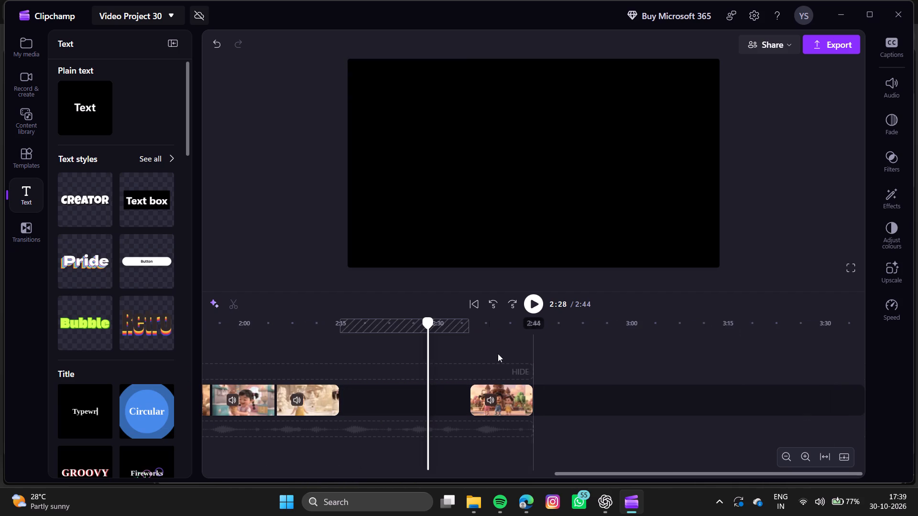
click(481, 349)
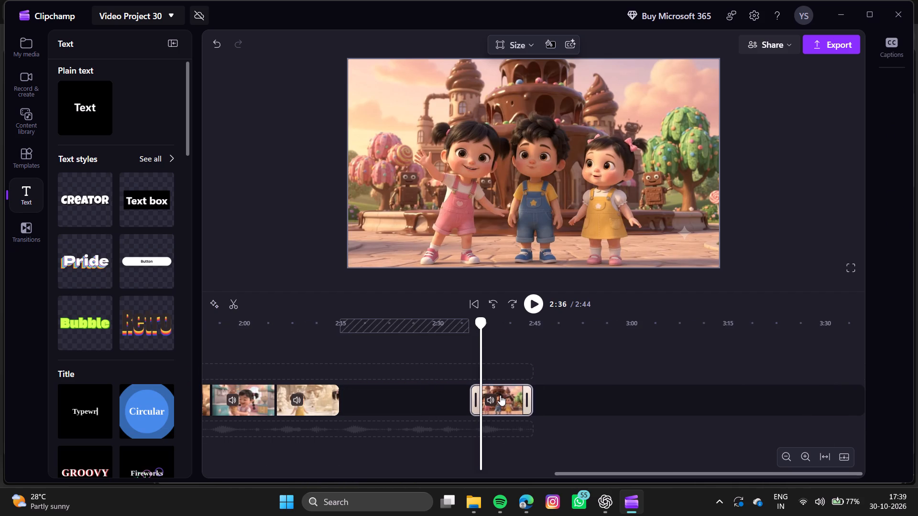
drag(500, 395, 367, 388)
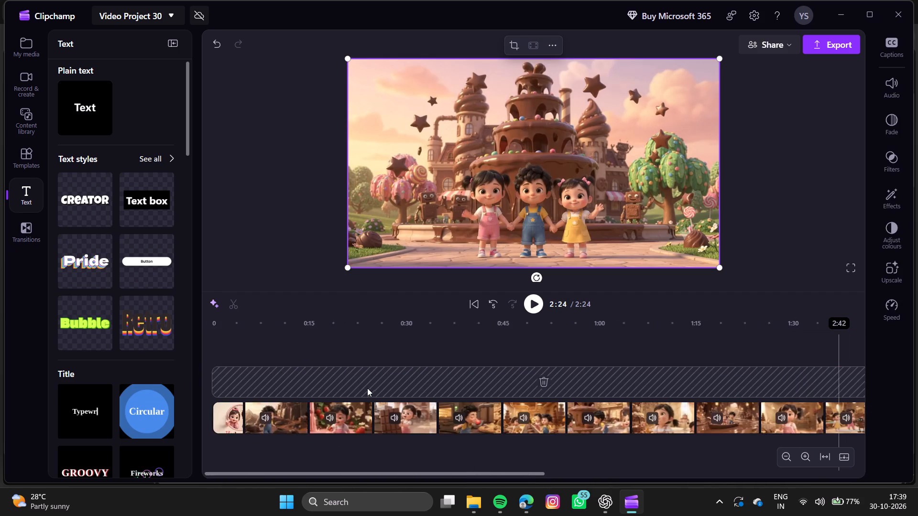
drag(512, 381, 514, 421)
scroll(514, 421, right, 9)
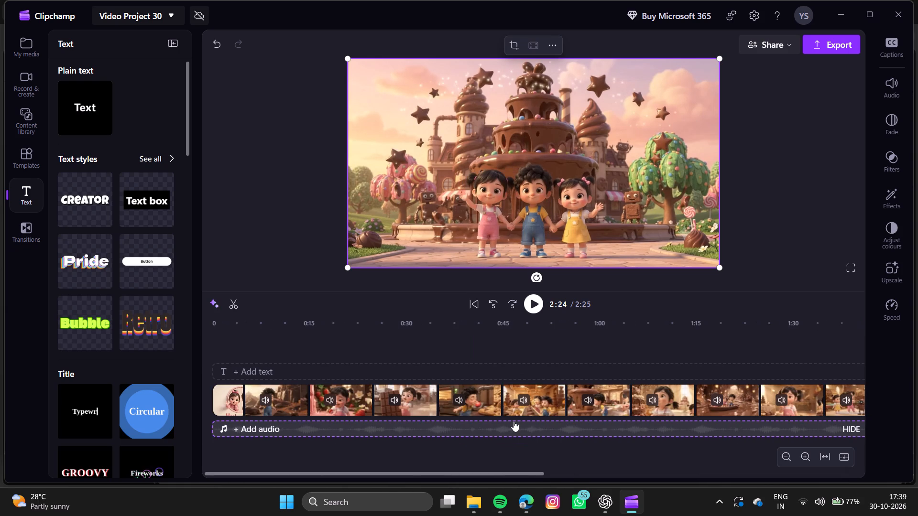
Open the Funky Disco music collection and audition the Let go (30 sec), both Let go (60 sec) and Dance Away tracks against the playing video.
click(230, 427)
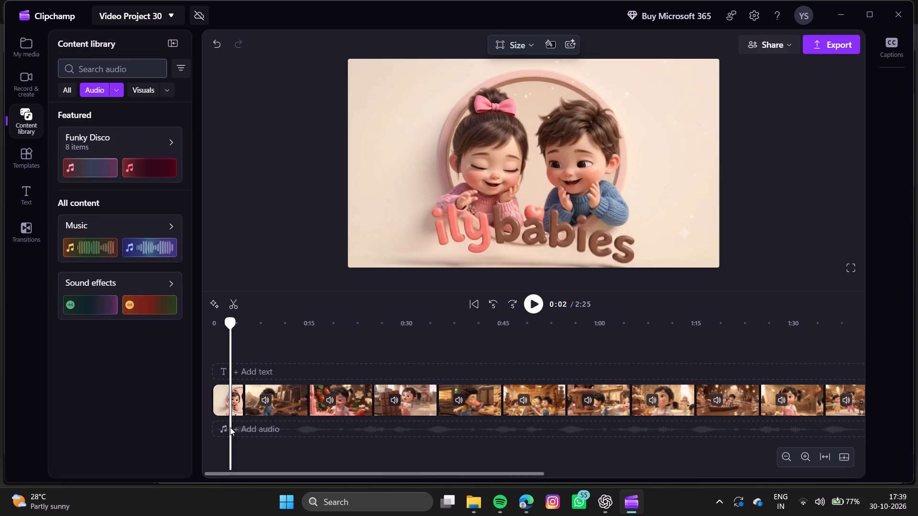
click(87, 161)
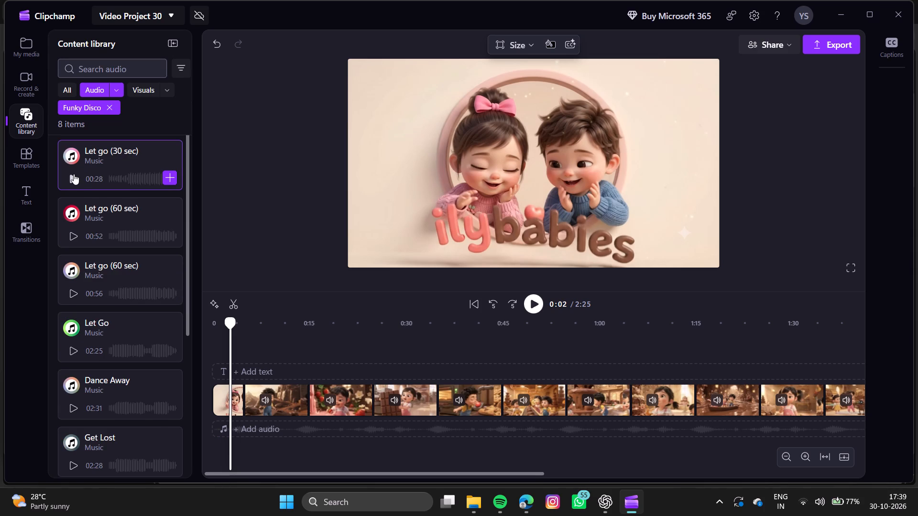
click(71, 176)
click(253, 343)
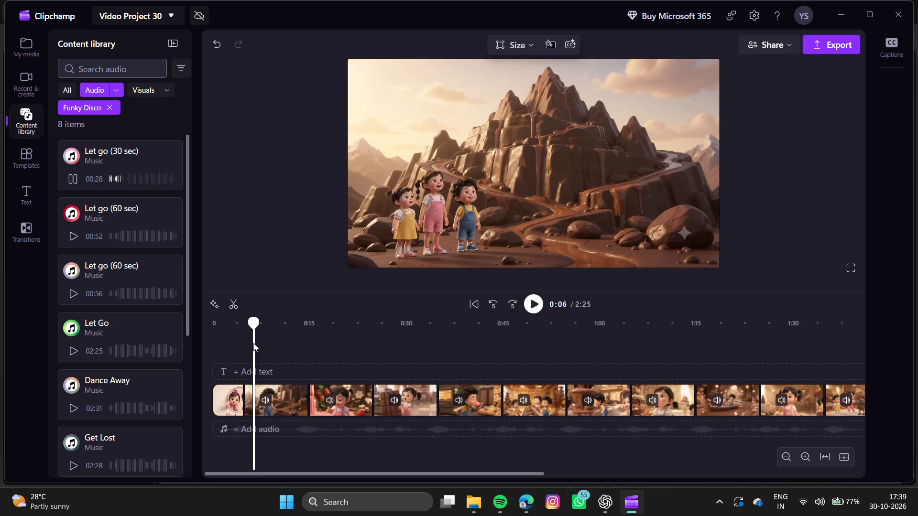
click(534, 302)
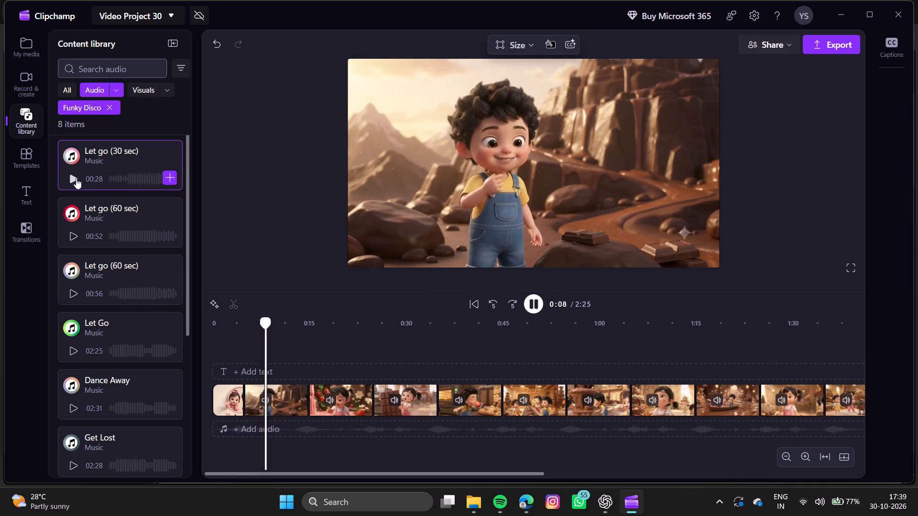
click(73, 176)
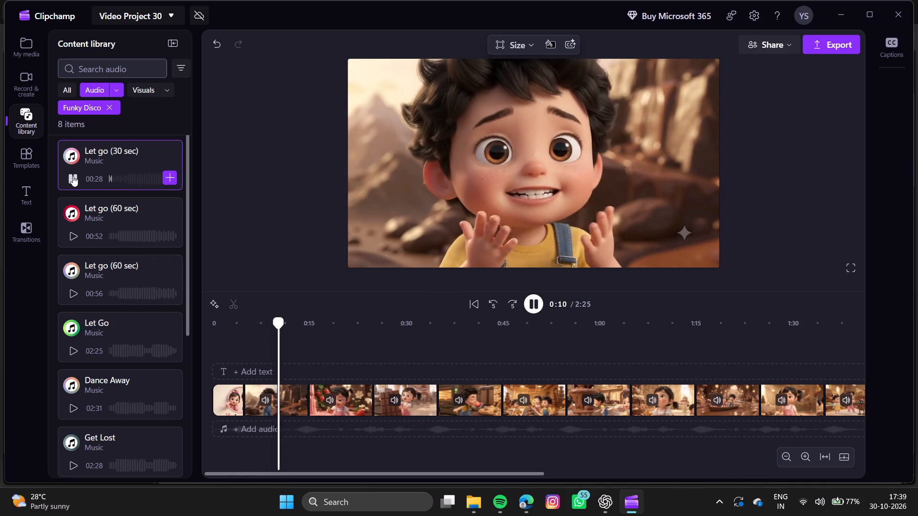
click(69, 236)
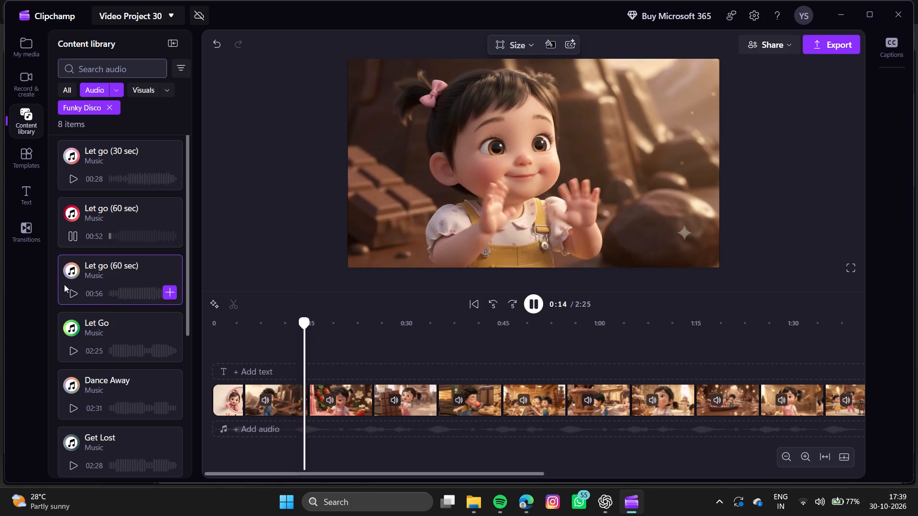
click(67, 290)
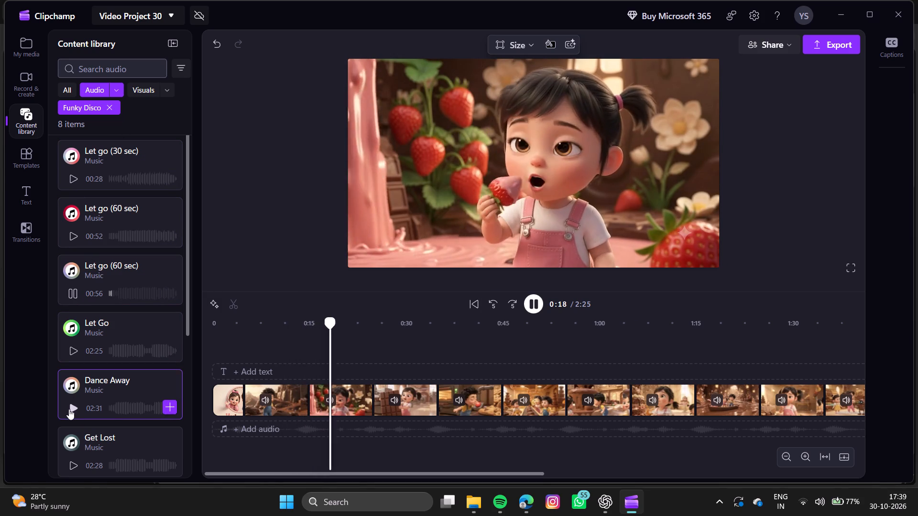
click(71, 408)
Audition and compare the White balance (intro), Move with me (30 sec) and Get Lost tracks while the video plays.
scroll(71, 408, down, 1)
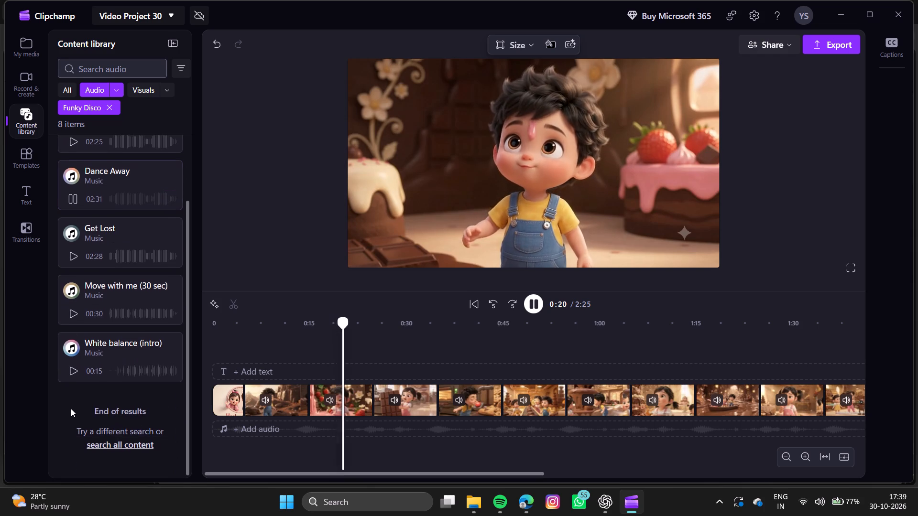
scroll(71, 408, down, 1)
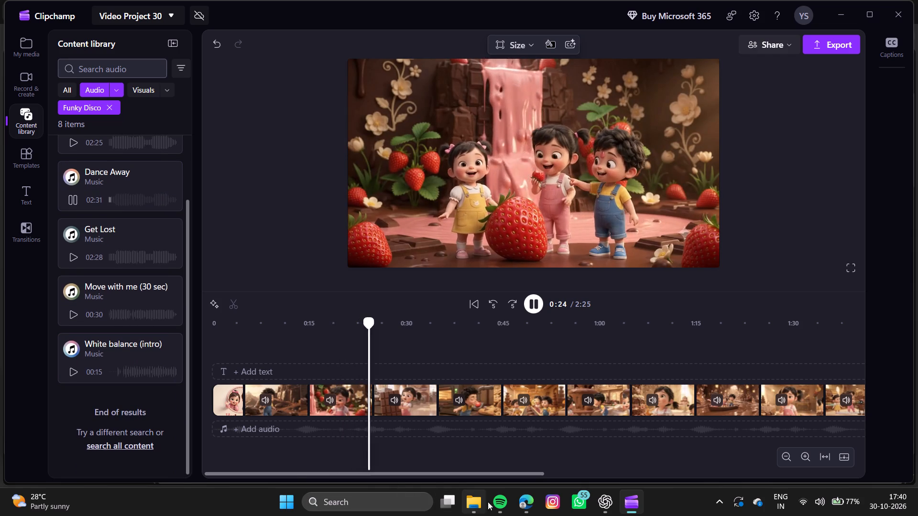
click(510, 464)
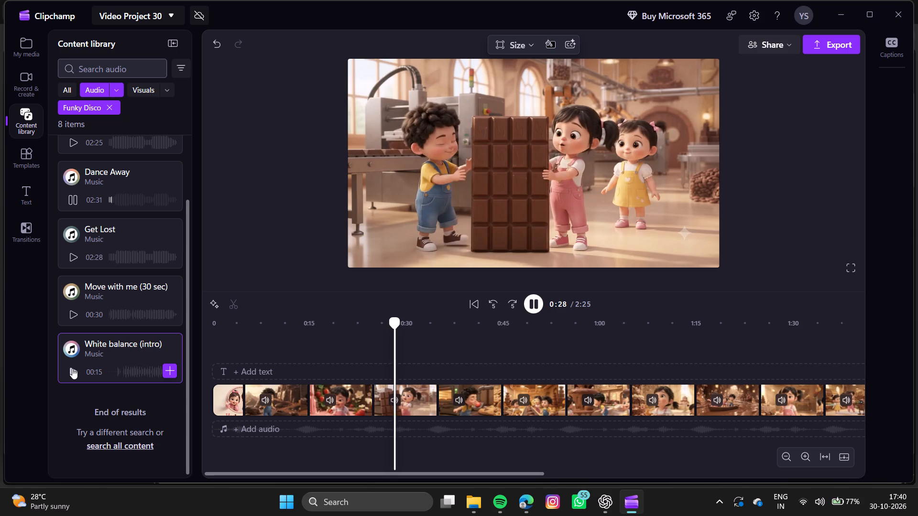
click(72, 368)
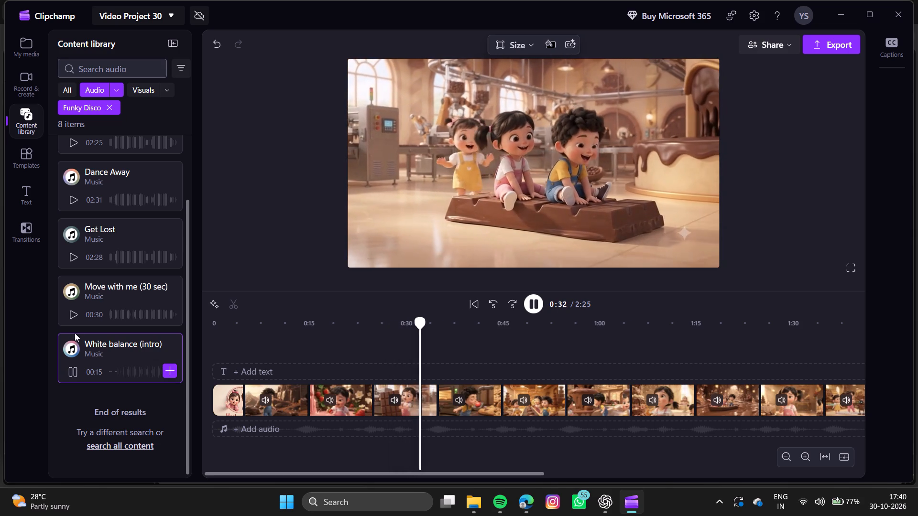
click(67, 309)
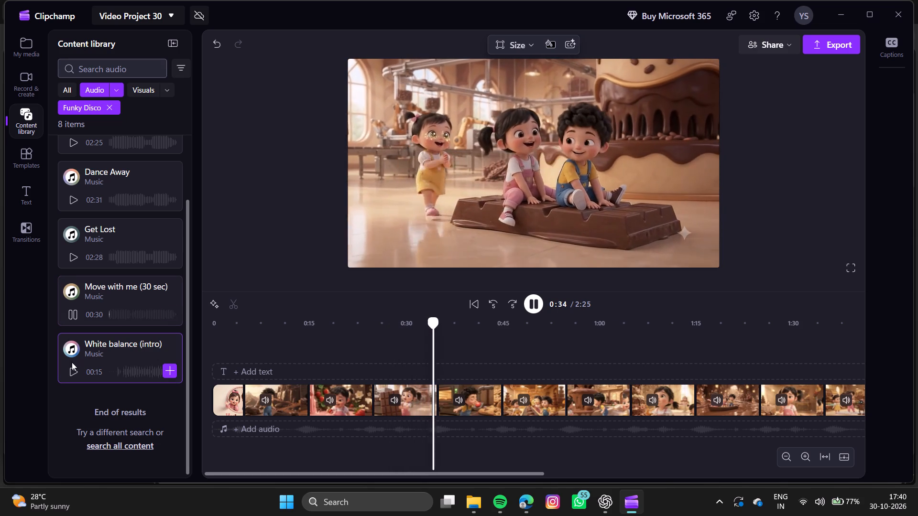
click(67, 373)
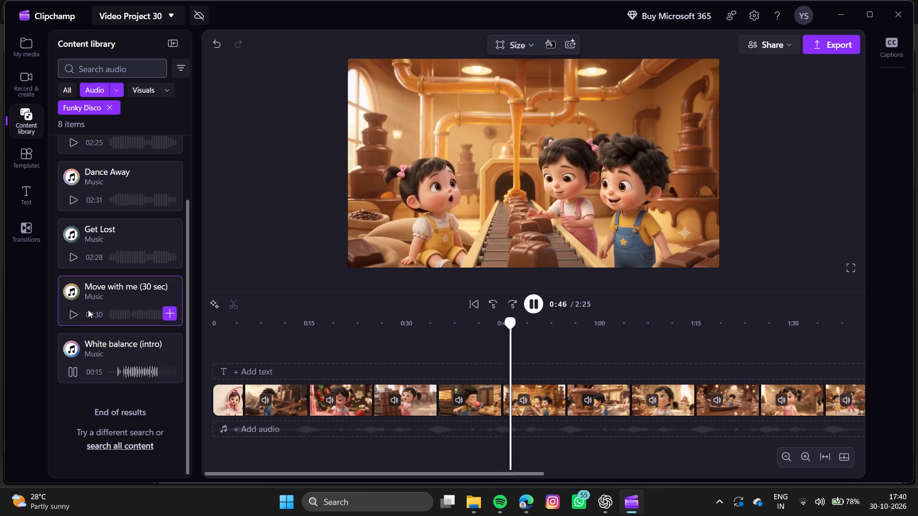
click(73, 313)
scroll(73, 313, up, 1)
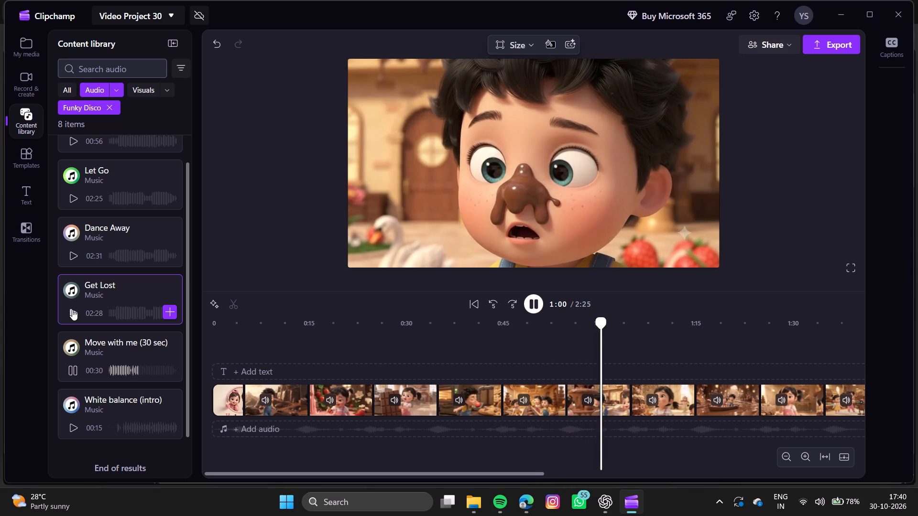
click(72, 310)
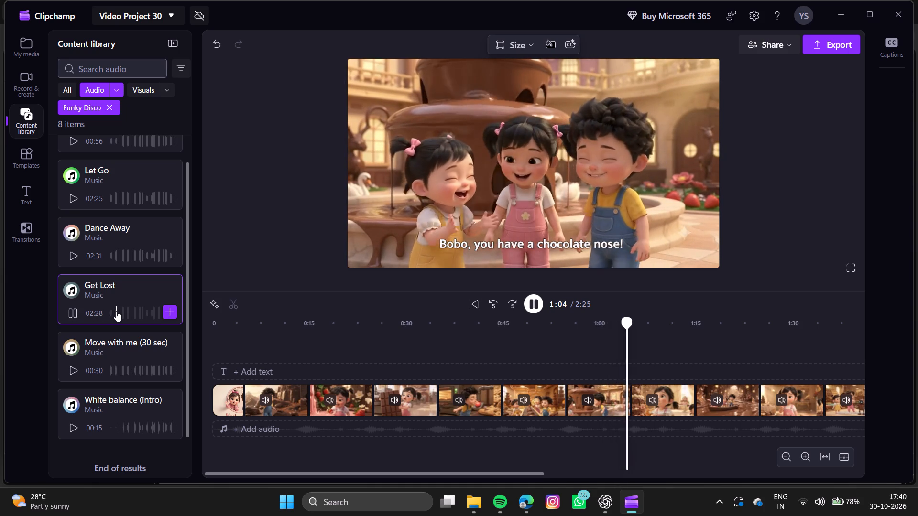
click(116, 311)
click(128, 311)
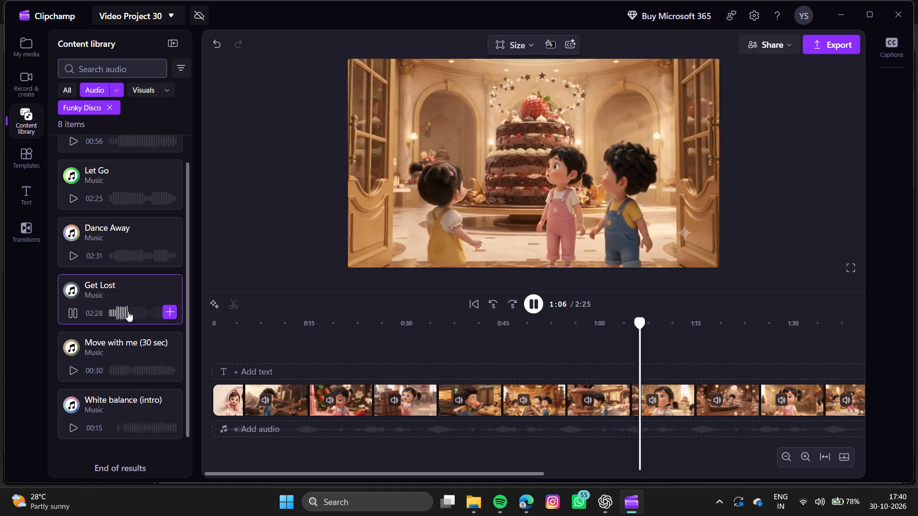
click(70, 366)
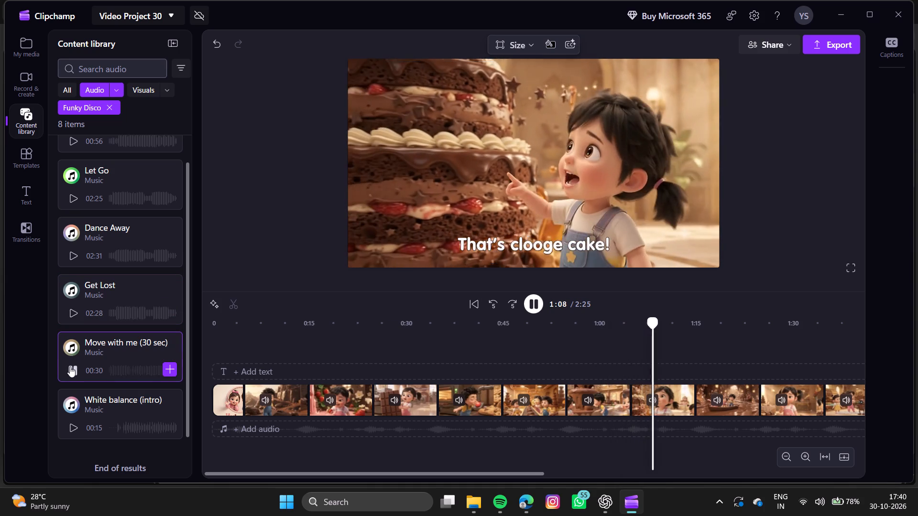
click(74, 423)
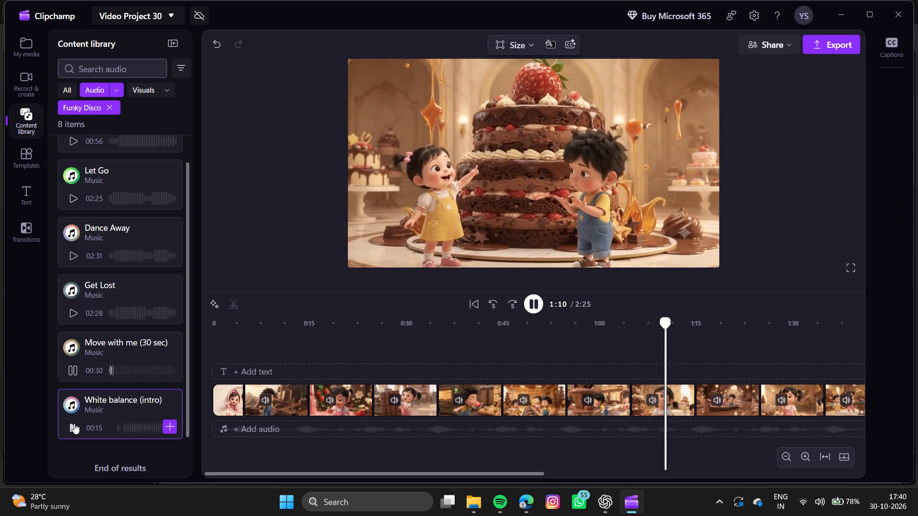
Add the White balance (intro) track to the timeline and place it at the very start of the audio track.
scroll(74, 423, down, 1)
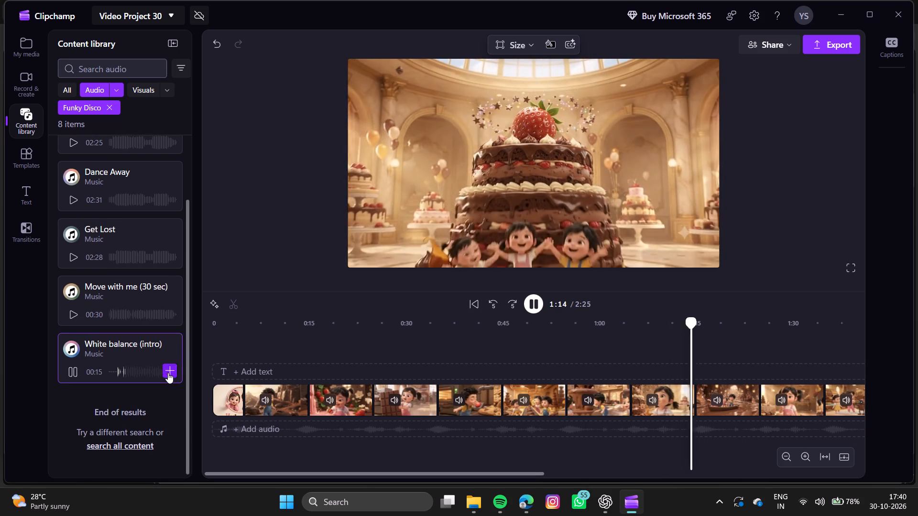
click(169, 373)
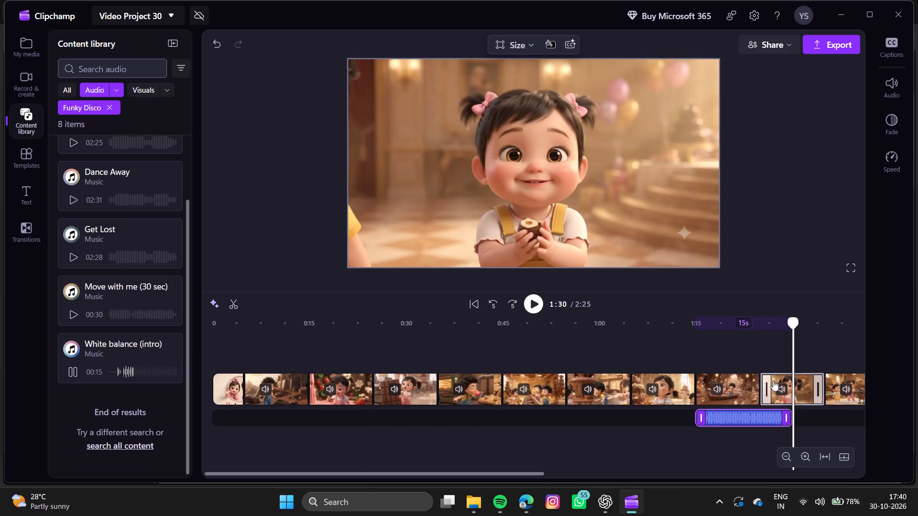
drag(744, 414, 294, 432)
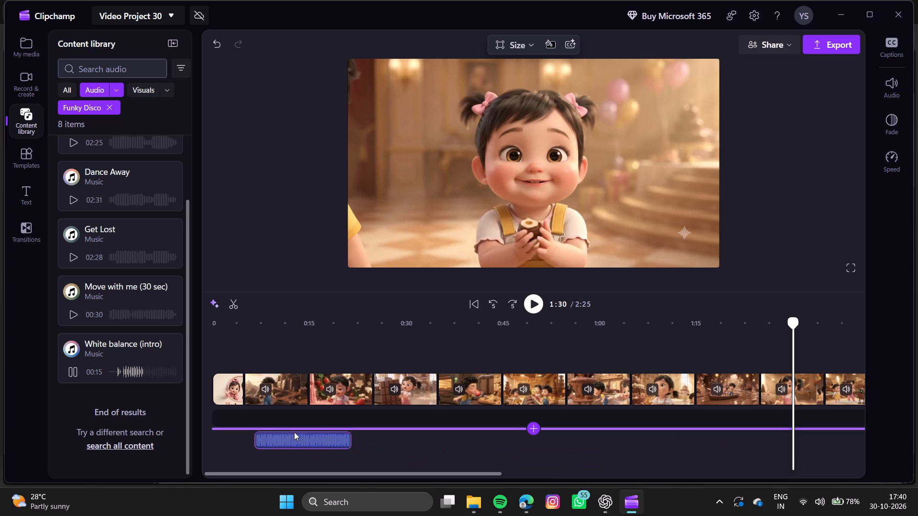
drag(294, 432, 238, 413)
click(238, 413)
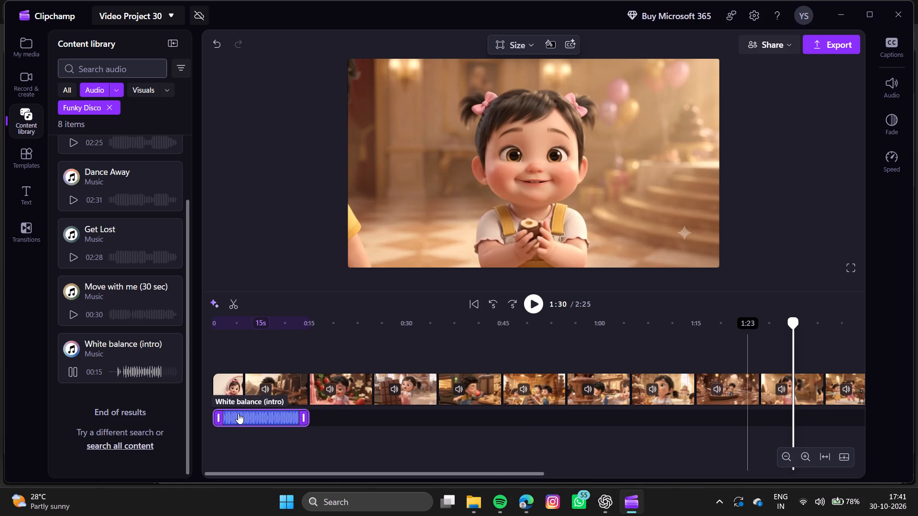
click(238, 413)
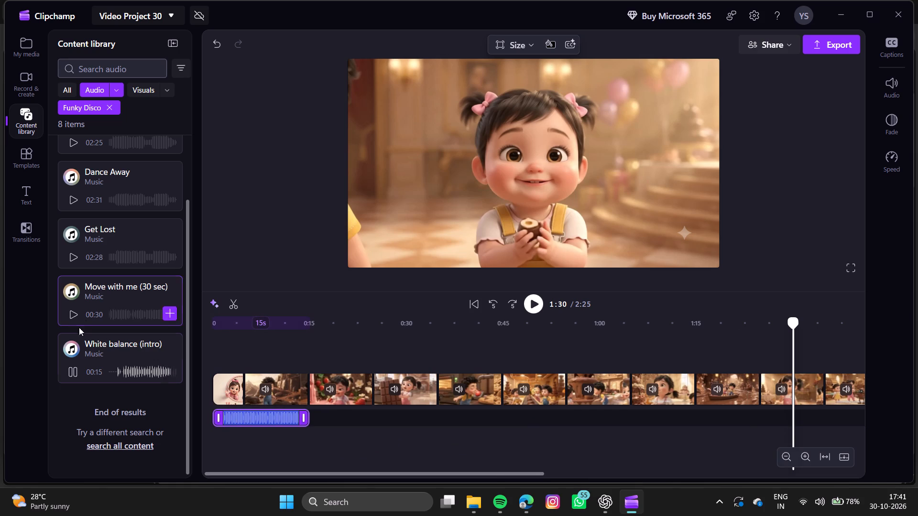
Add eight more copies of White balance (intro) to the audio track.
click(168, 372)
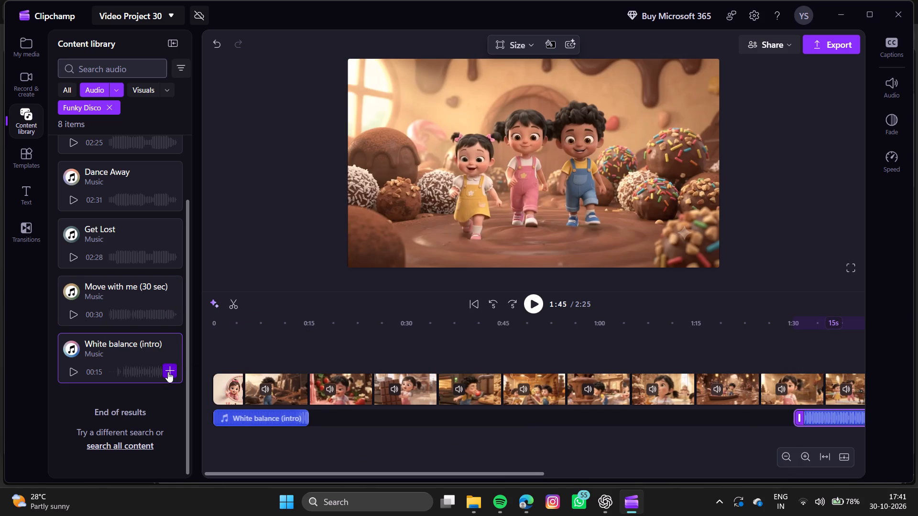
click(168, 372)
click(168, 372)
click(168, 372)
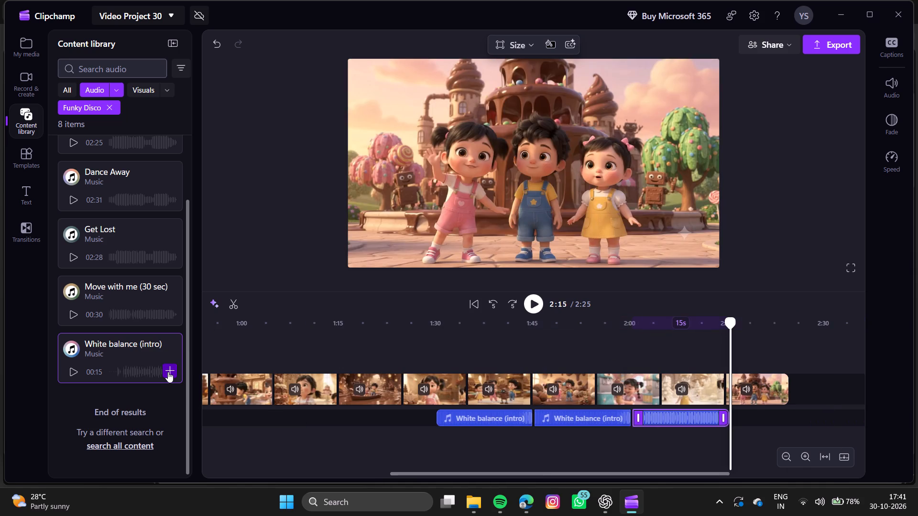
click(168, 372)
click(168, 372)
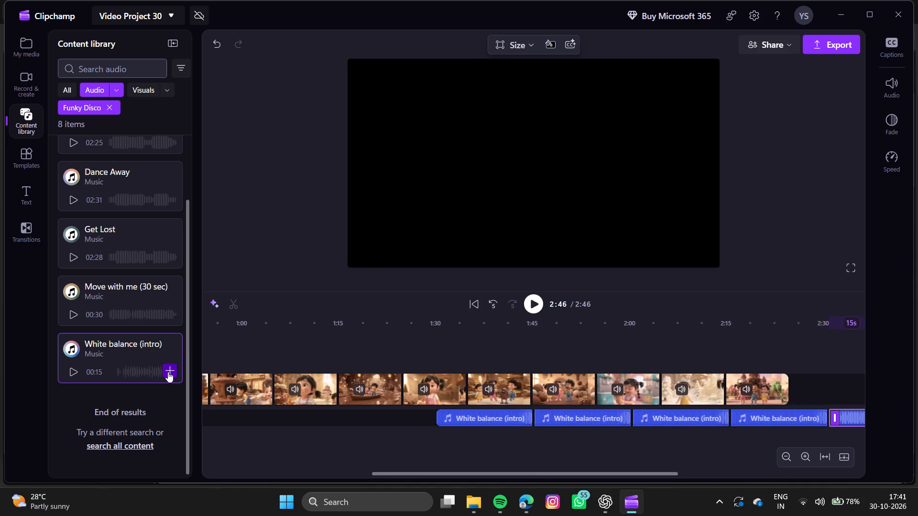
double_click(168, 372)
Line up five White balance (intro) copies end to end after the first one, from 0:15 to about 1:31.
drag(464, 417, 84, 442)
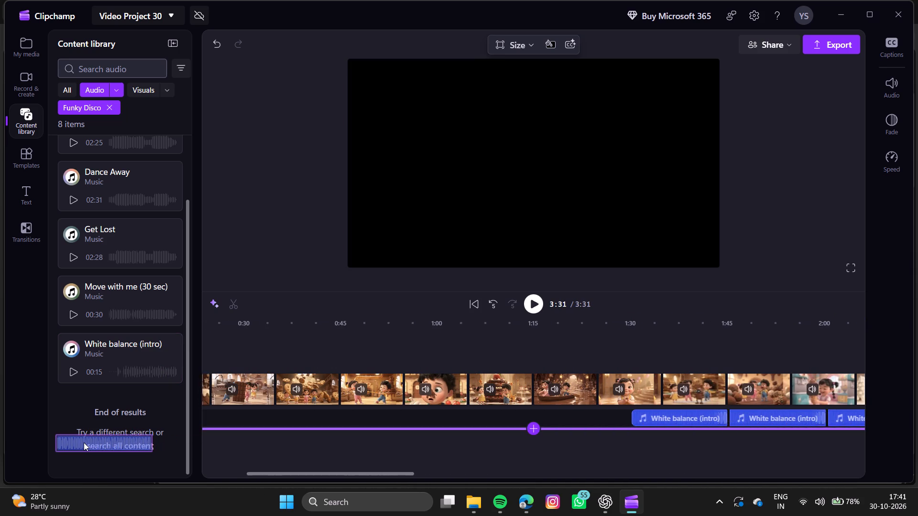
drag(84, 442, 333, 417)
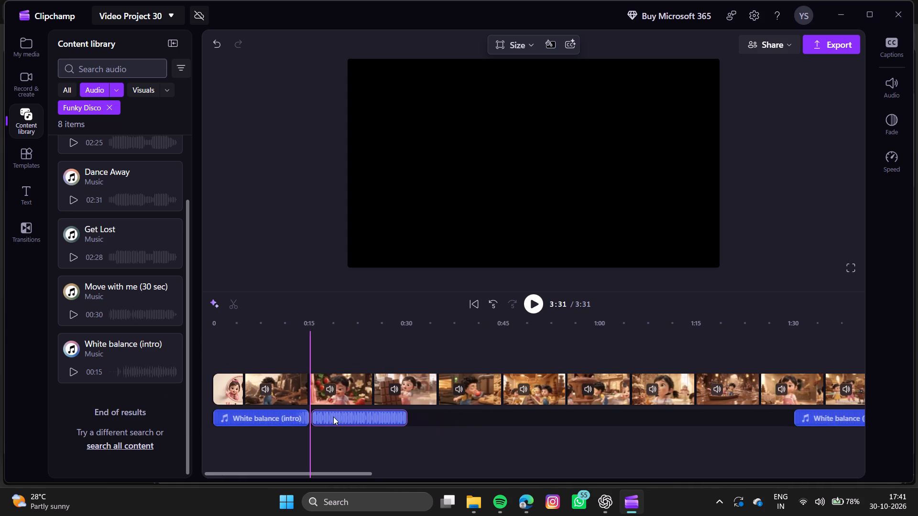
drag(828, 415, 555, 437)
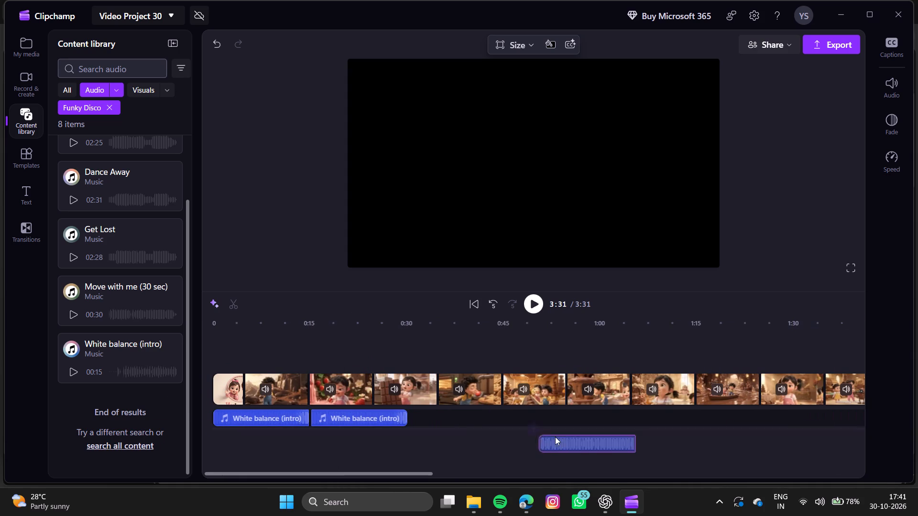
drag(555, 437, 435, 417)
scroll(435, 417, left, 1)
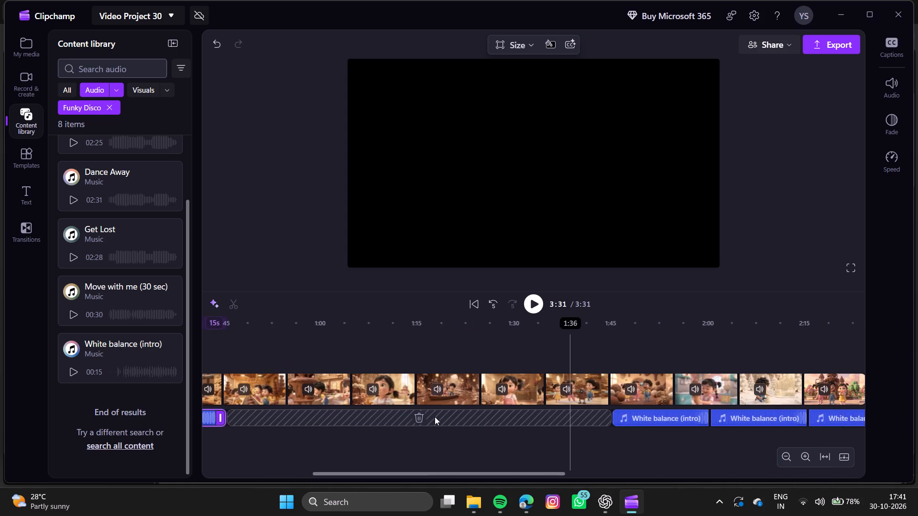
scroll(435, 417, left, 1)
drag(699, 419, 328, 426)
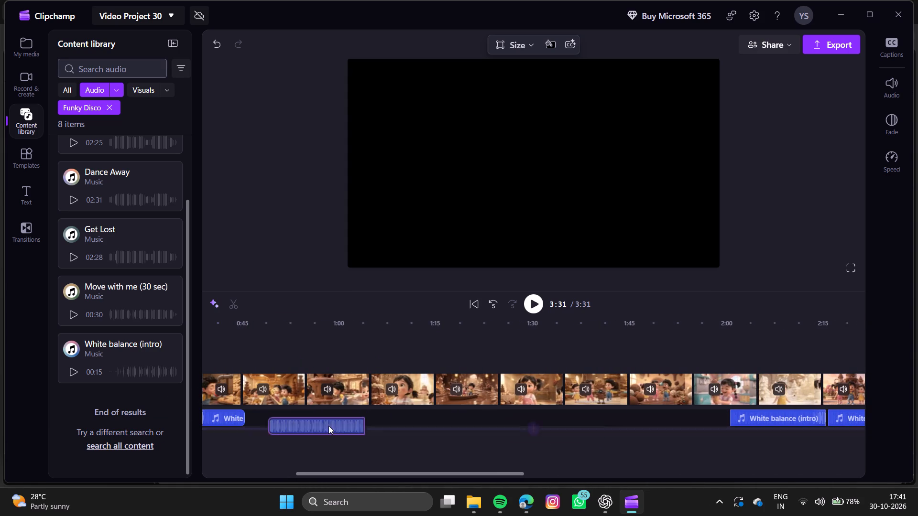
drag(328, 426, 274, 418)
drag(787, 411, 596, 426)
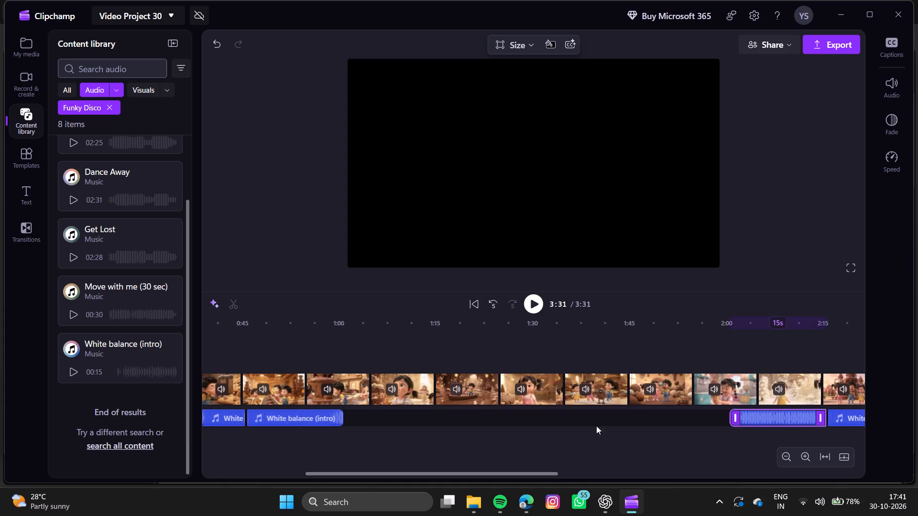
drag(596, 426, 390, 418)
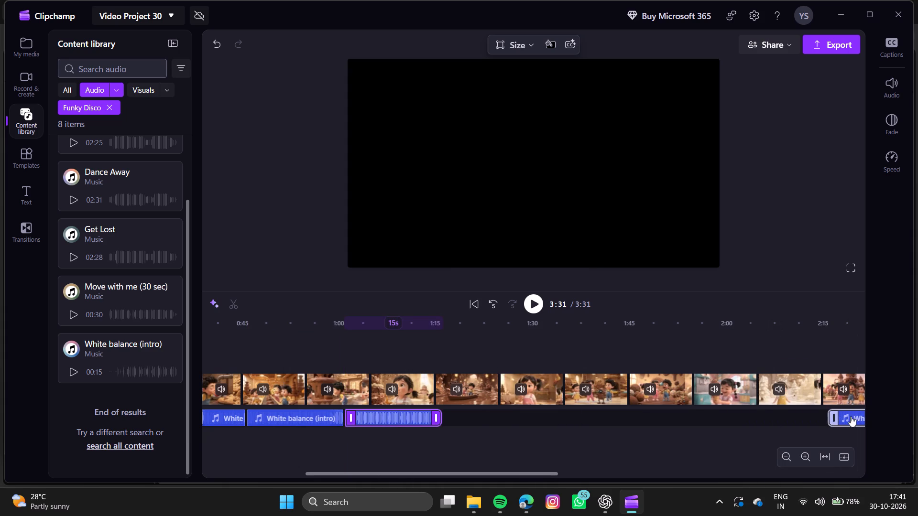
drag(851, 416, 462, 419)
Bring the remaining three White balance (intro) copies back beneath the closing video clips, between about 1:41 and 2:26.
scroll(462, 419, left, 1)
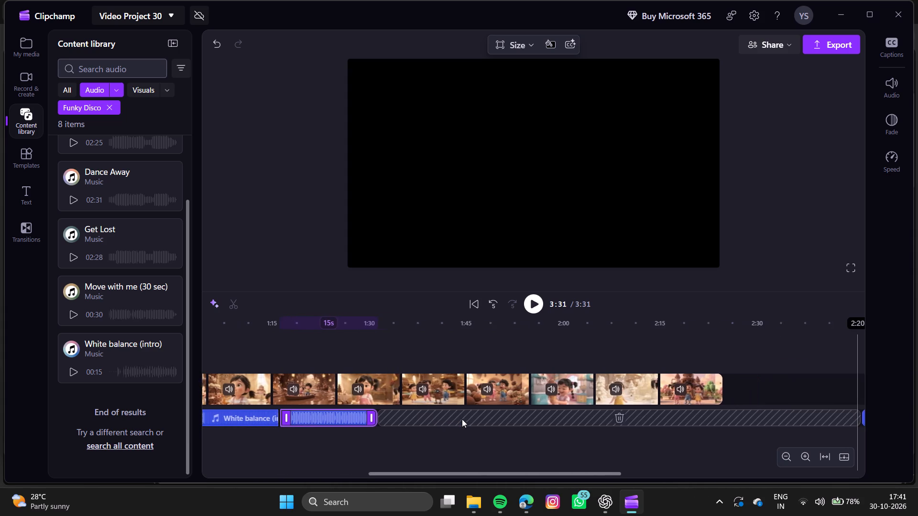
scroll(462, 419, left, 1)
scroll(776, 387, left, 1)
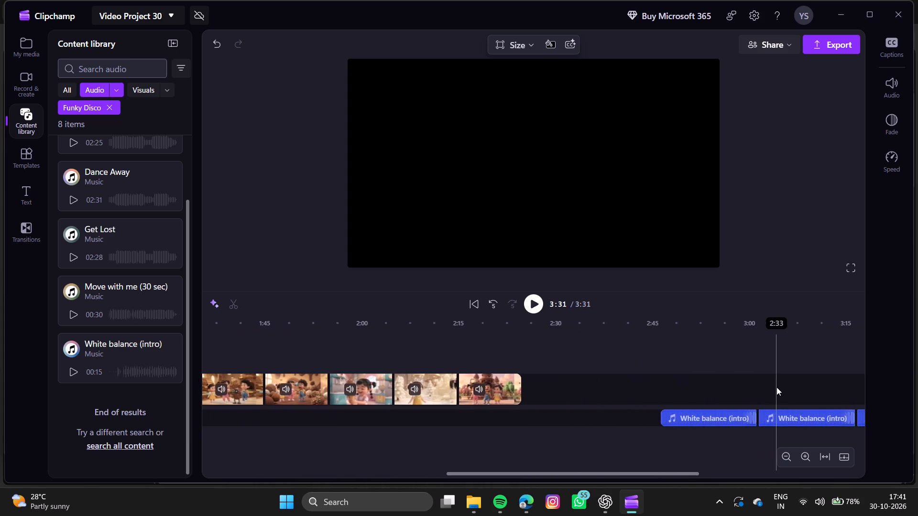
drag(712, 417, 289, 421)
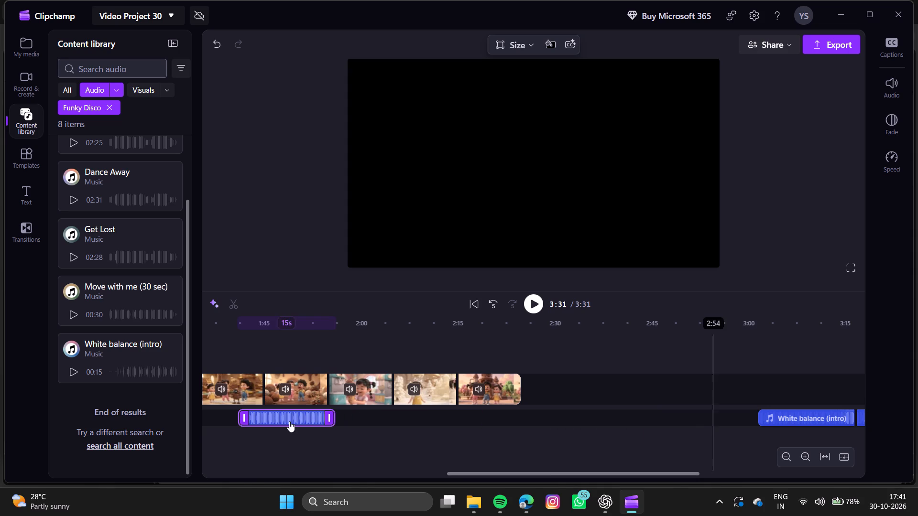
drag(779, 414, 464, 419)
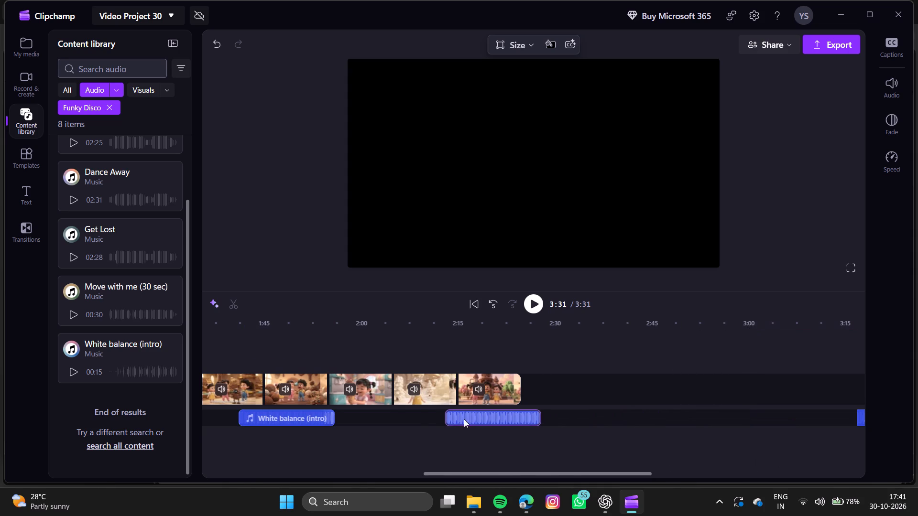
drag(464, 419, 441, 419)
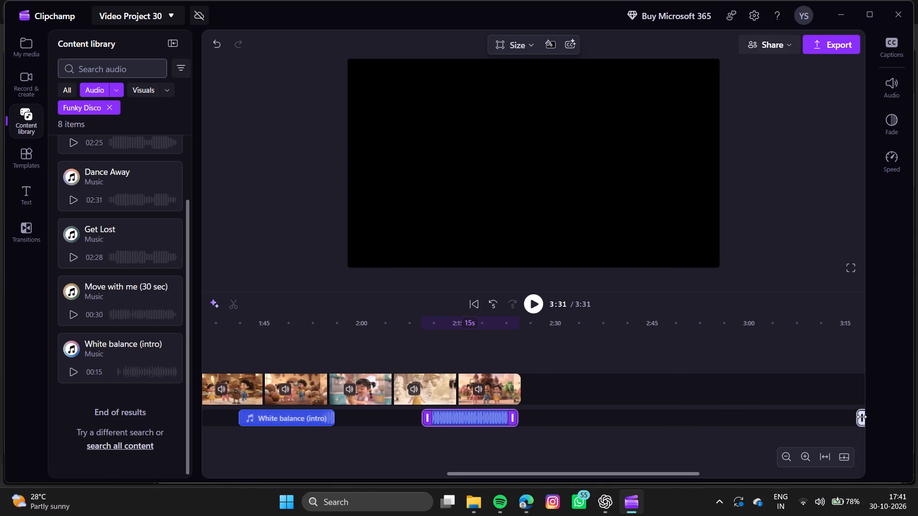
drag(861, 417, 689, 426)
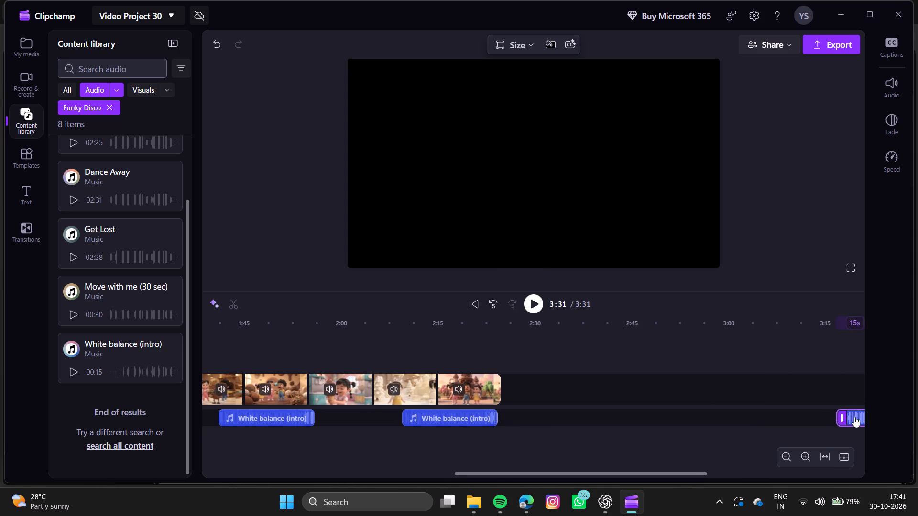
drag(854, 417, 330, 420)
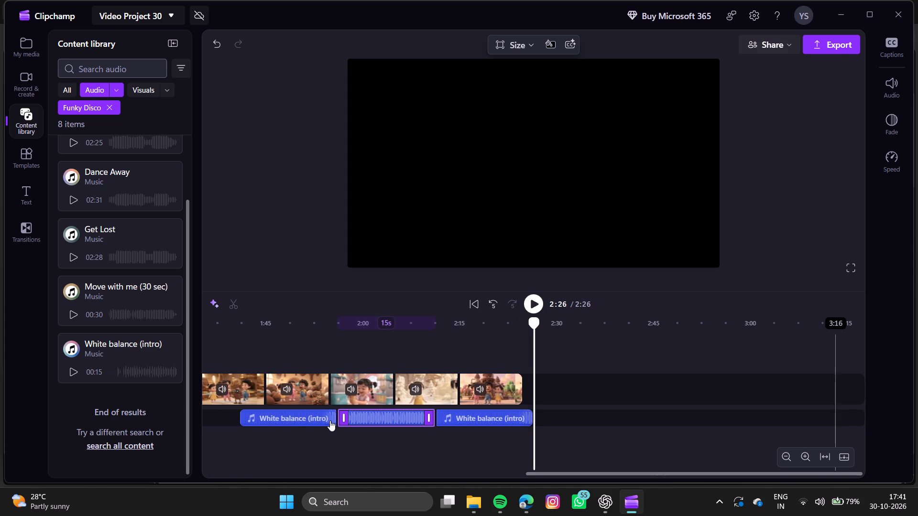
Shift the last three White balance (intro) copies earlier so they follow the preceding music clips without gaps.
scroll(330, 420, left, 2)
scroll(649, 376, left, 3)
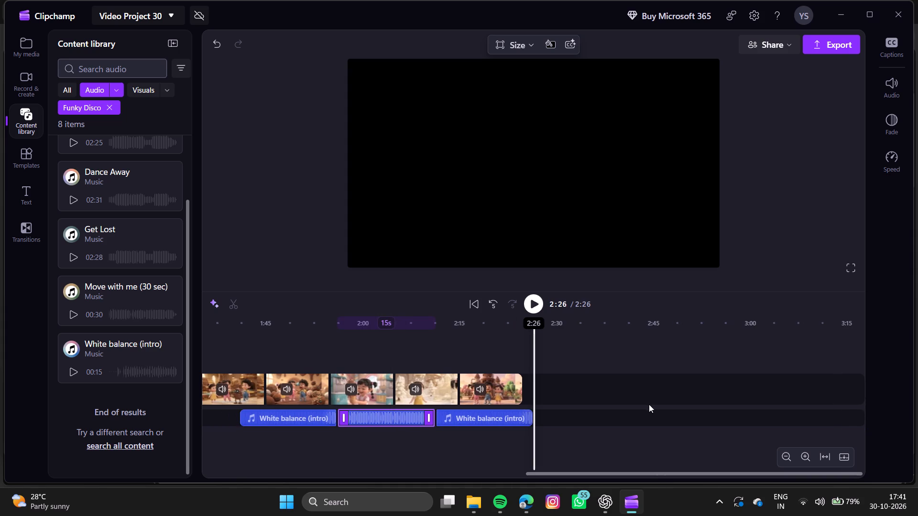
scroll(432, 357, left, 3)
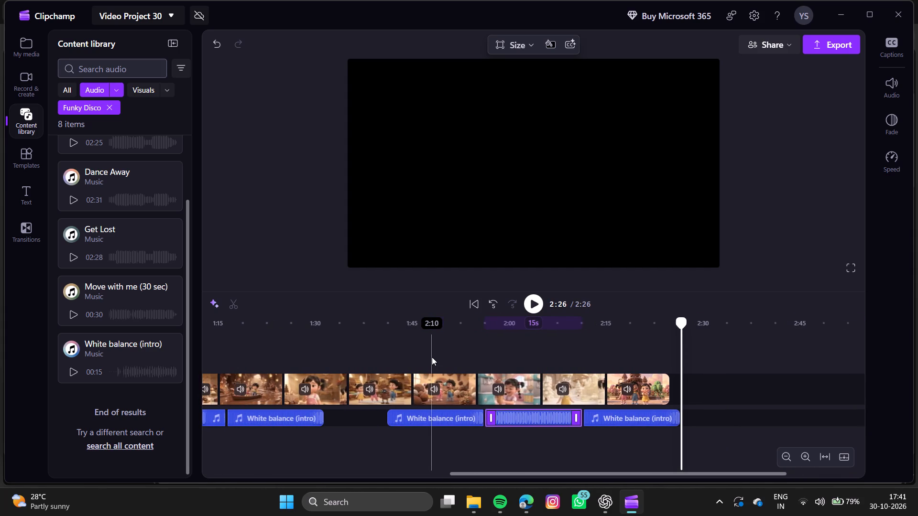
drag(445, 415, 341, 411)
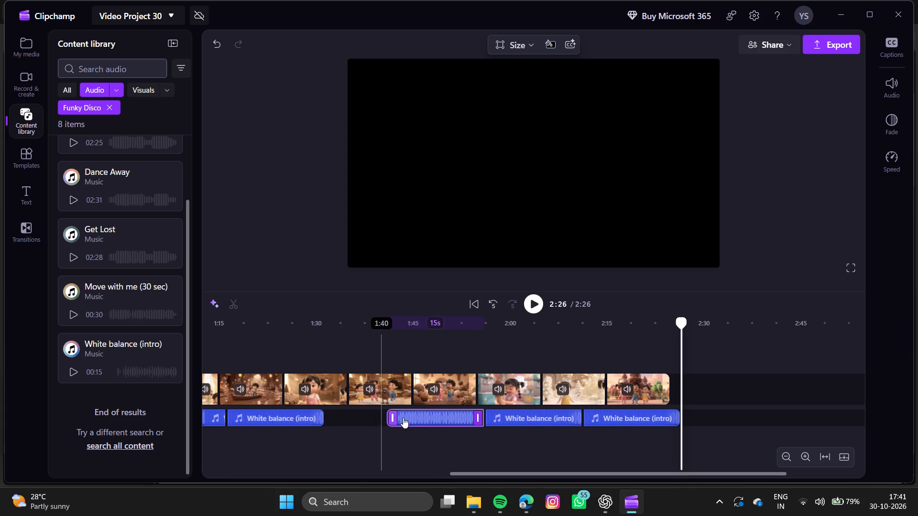
drag(418, 416, 333, 421)
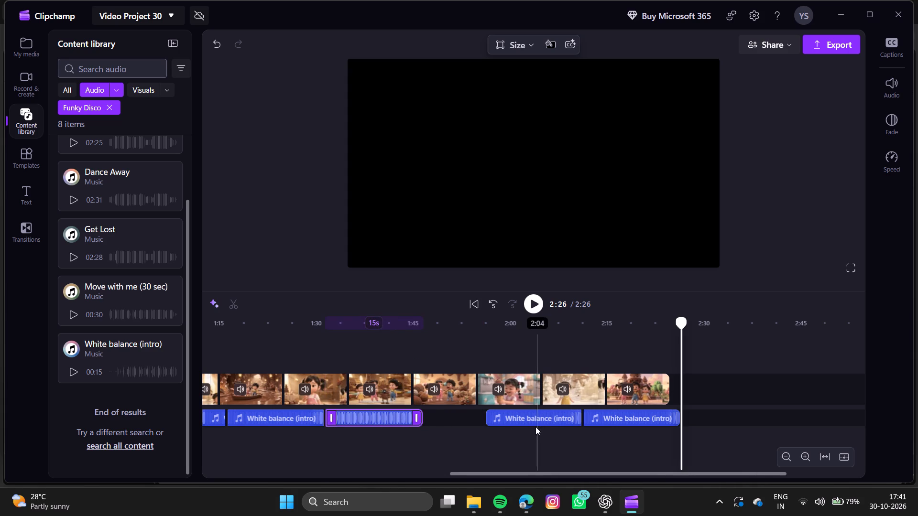
drag(533, 419, 456, 419)
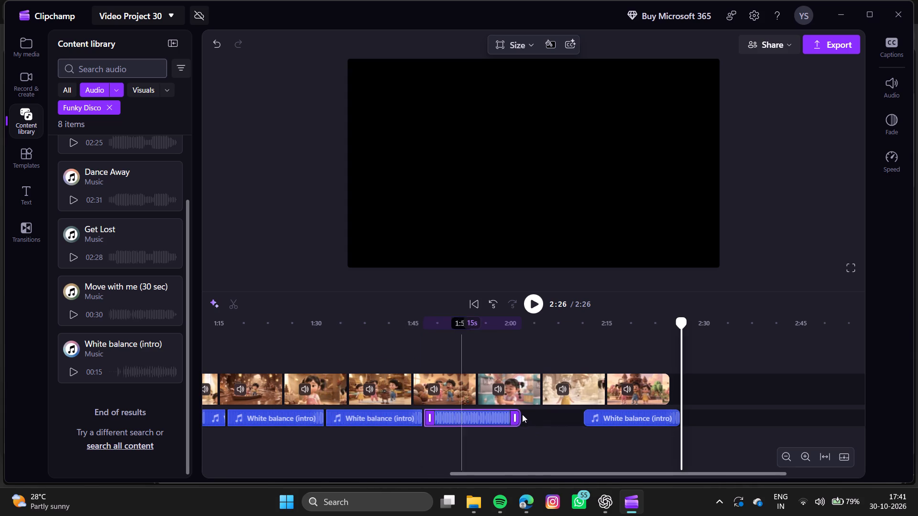
drag(613, 419, 545, 418)
click(545, 418)
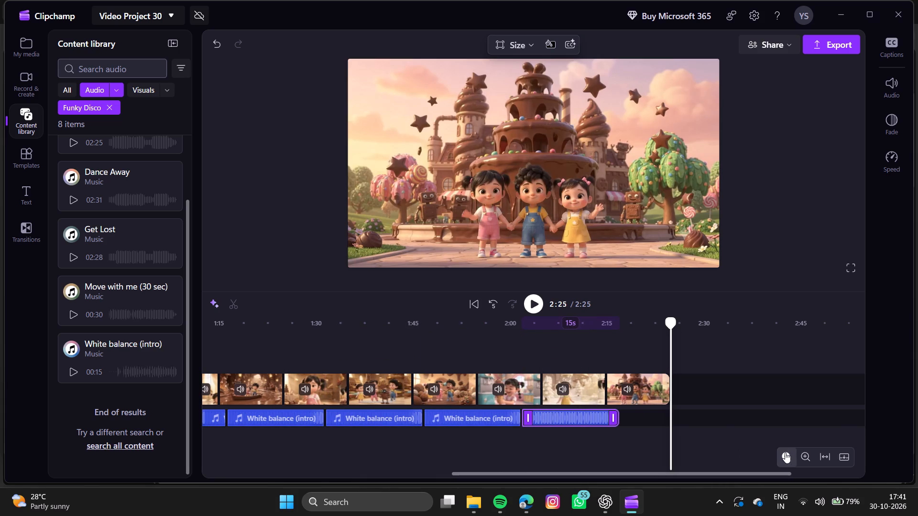
Fit the timeline, preview White balance (intro), and add one more copy directly after the last music clip to cover the video's end.
click(826, 460)
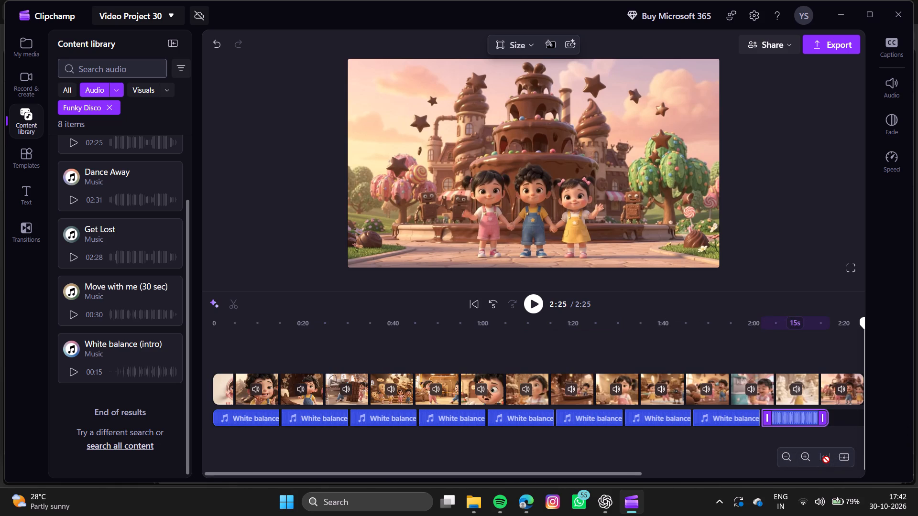
click(584, 419)
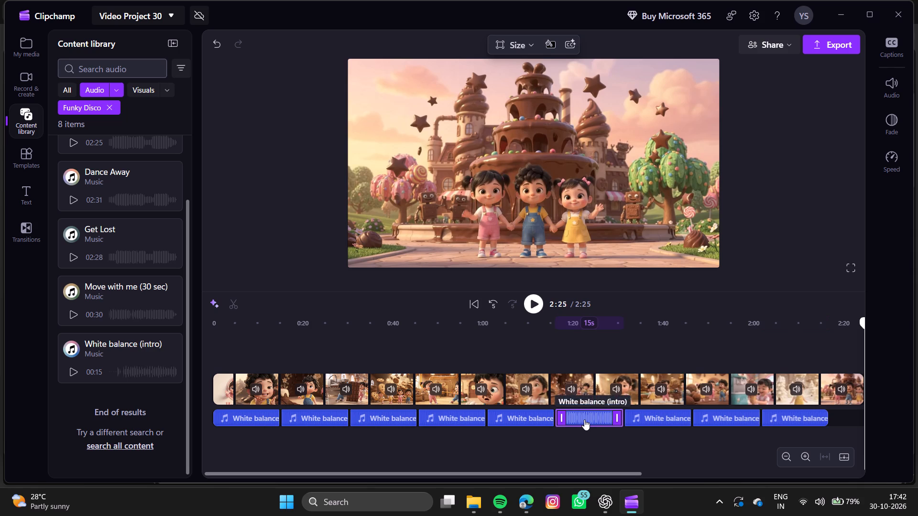
click(70, 369)
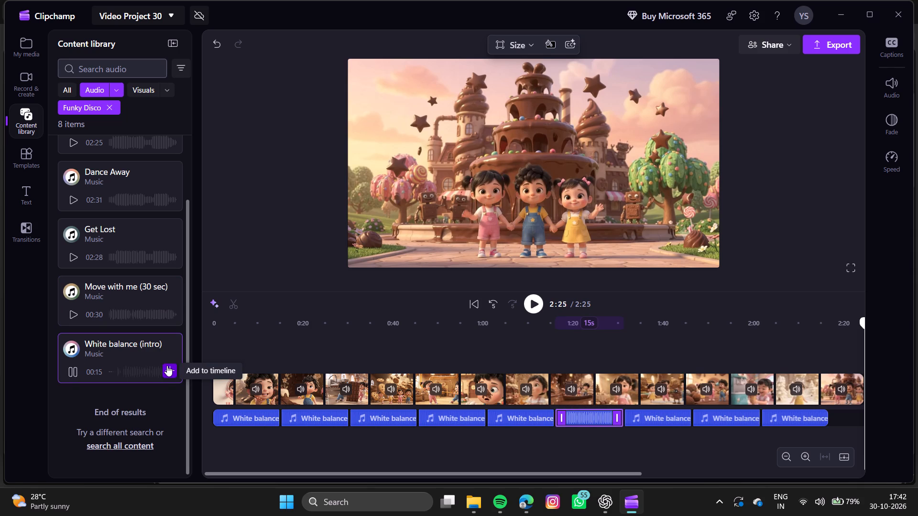
click(167, 365)
drag(526, 413, 480, 411)
click(480, 411)
drag(480, 411, 495, 414)
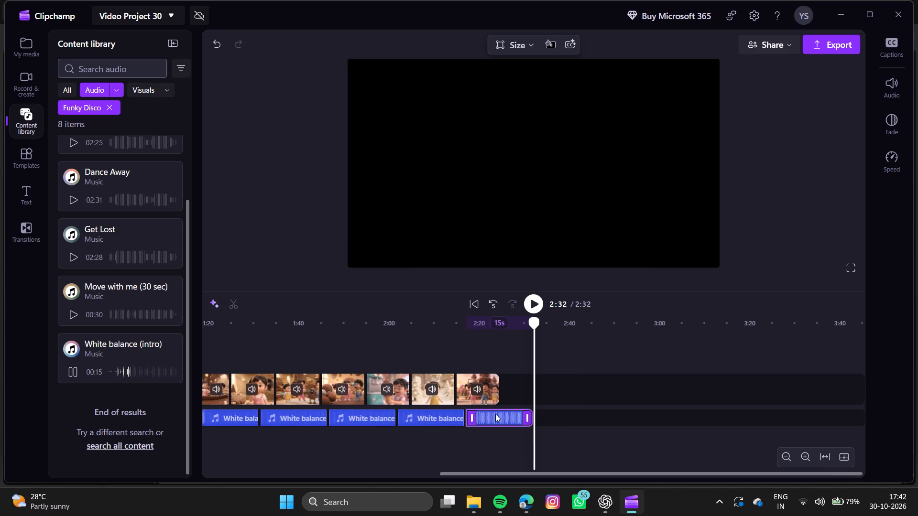
drag(495, 414, 471, 421)
Lower the first White balance (intro) clip's volume to 51%, playing the video from the start to judge the level.
scroll(471, 421, right, 7)
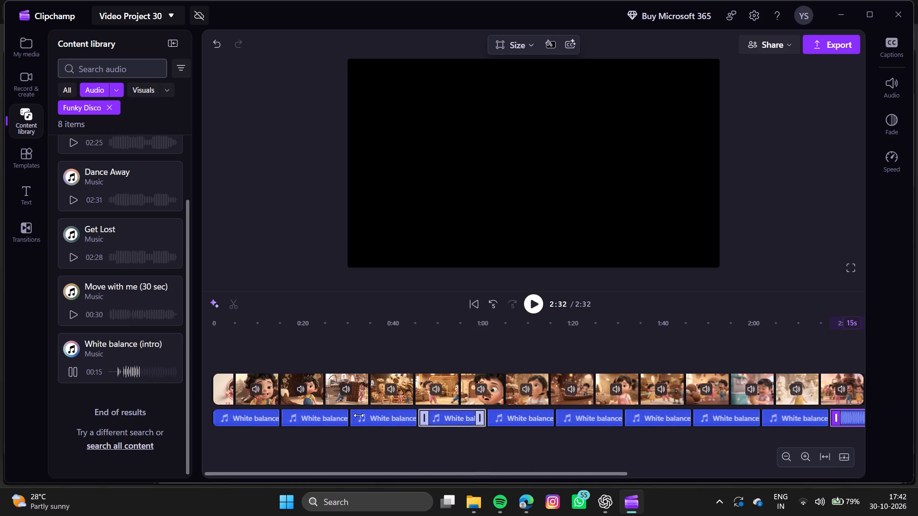
click(234, 411)
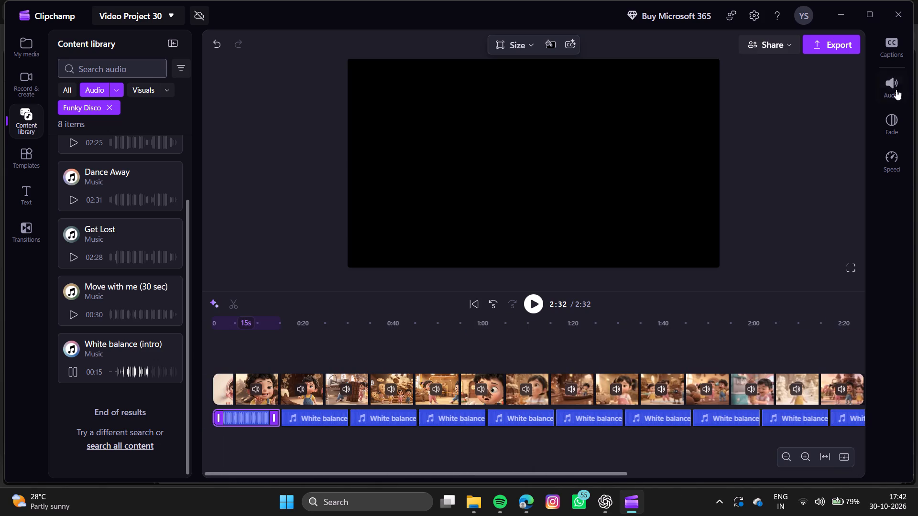
click(894, 97)
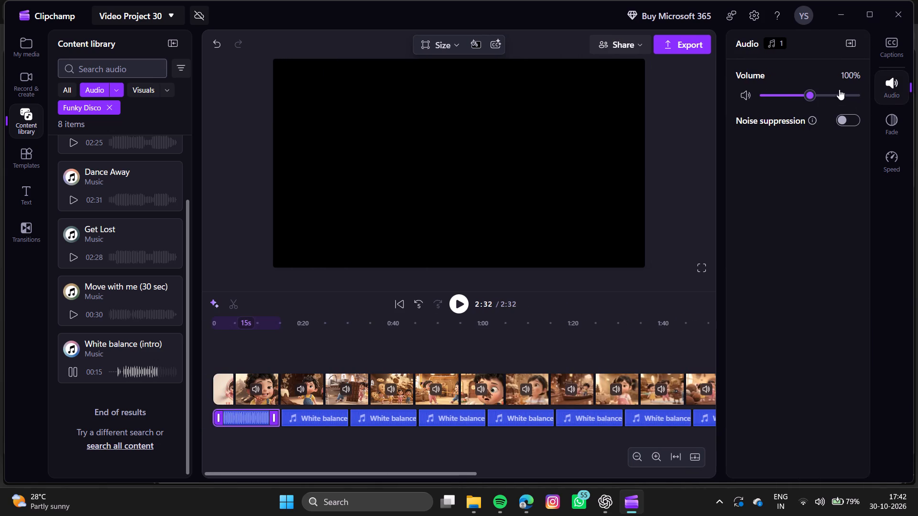
click(788, 96)
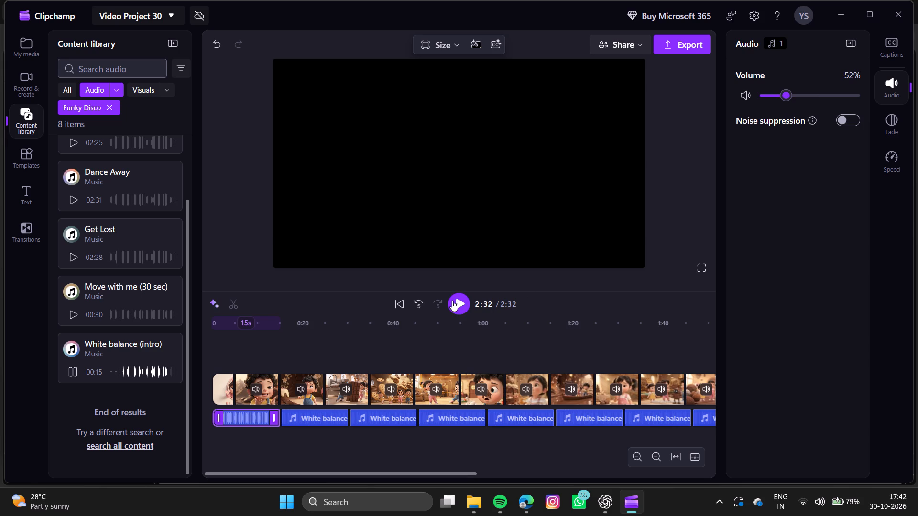
click(452, 301)
scroll(452, 301, right, 7)
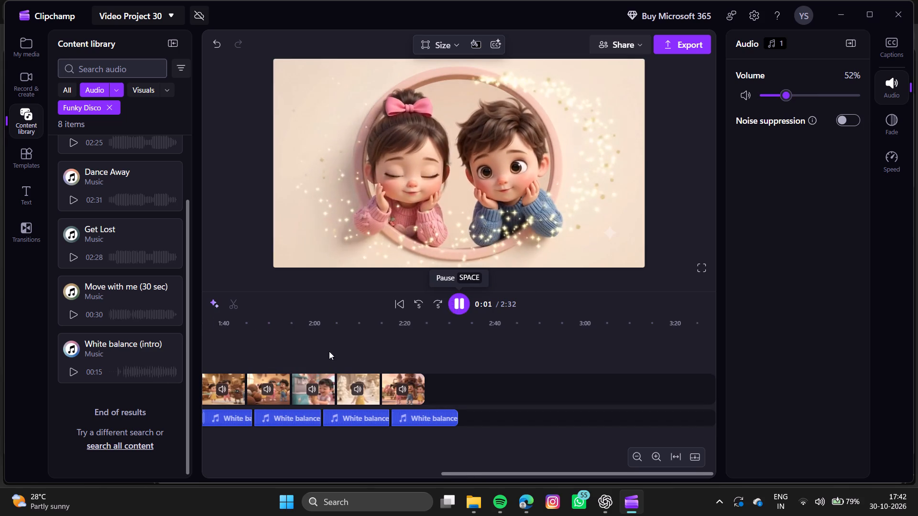
scroll(207, 346, right, 8)
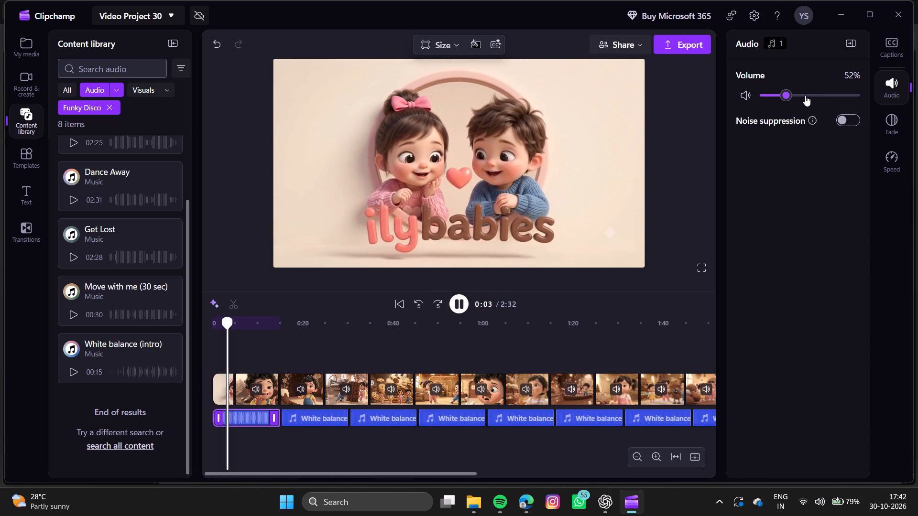
click(805, 96)
click(779, 91)
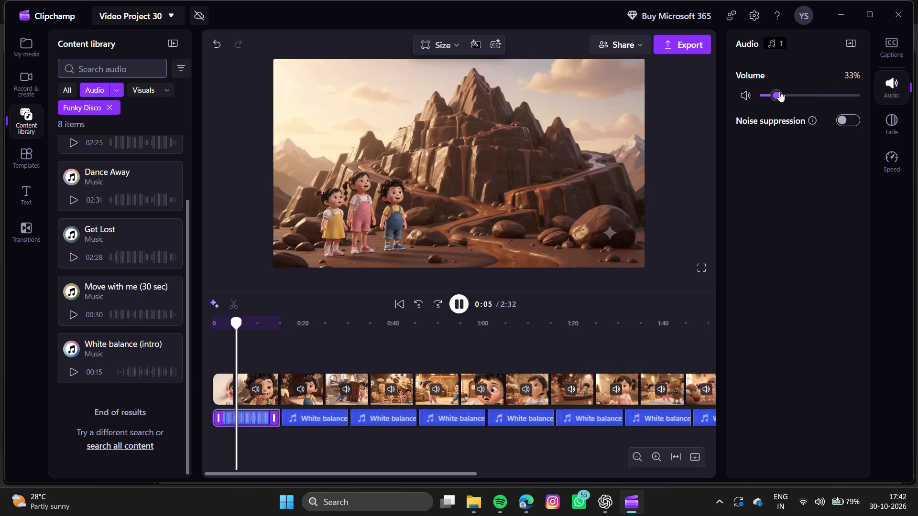
click(782, 96)
drag(780, 96, 781, 96)
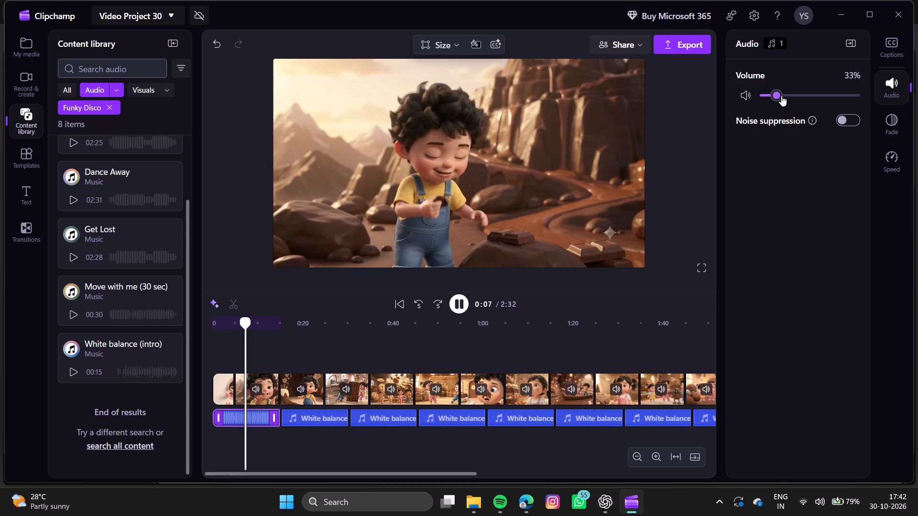
drag(781, 96, 786, 103)
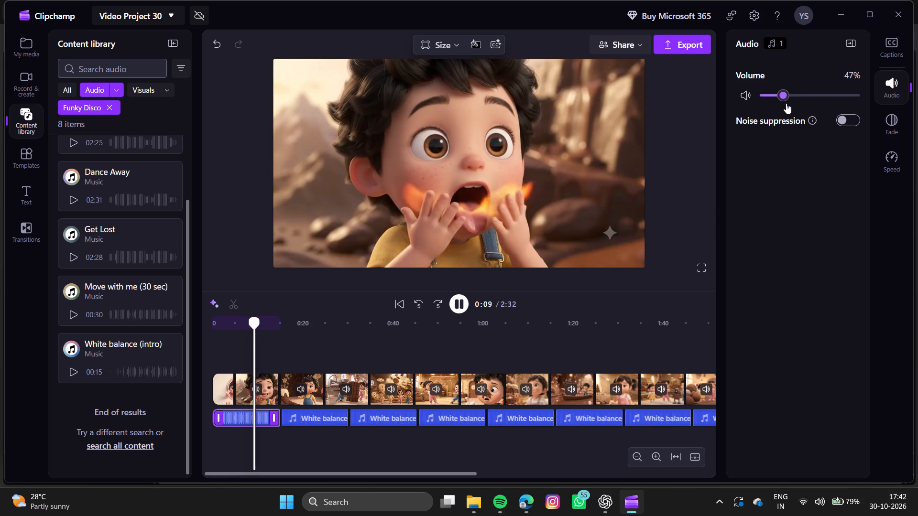
drag(786, 103, 787, 104)
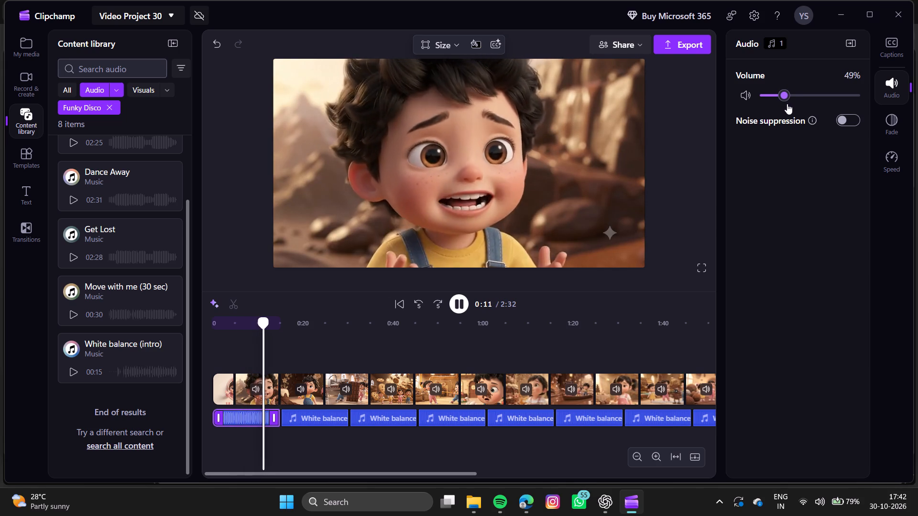
drag(787, 104, 787, 103)
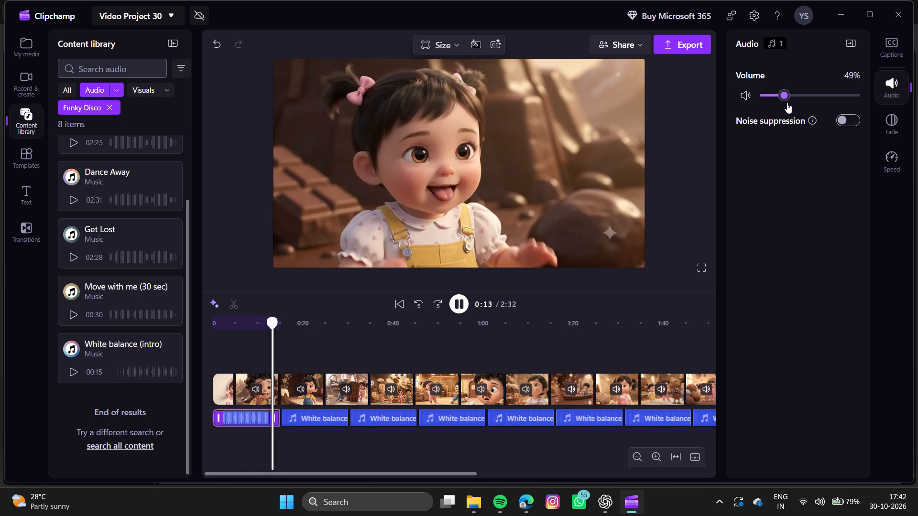
drag(787, 103, 787, 103)
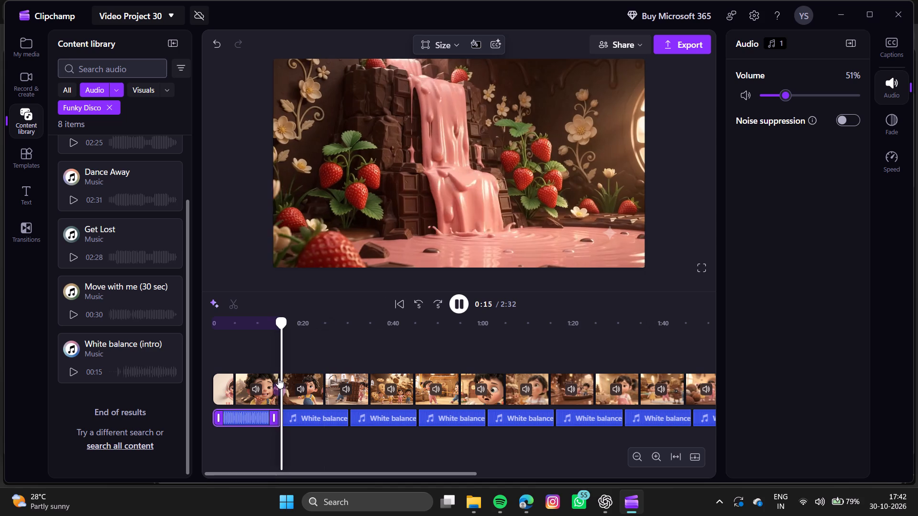
Lower the second White balance (intro) clip's volume to 51% and the third clip's volume to 57%.
click(306, 415)
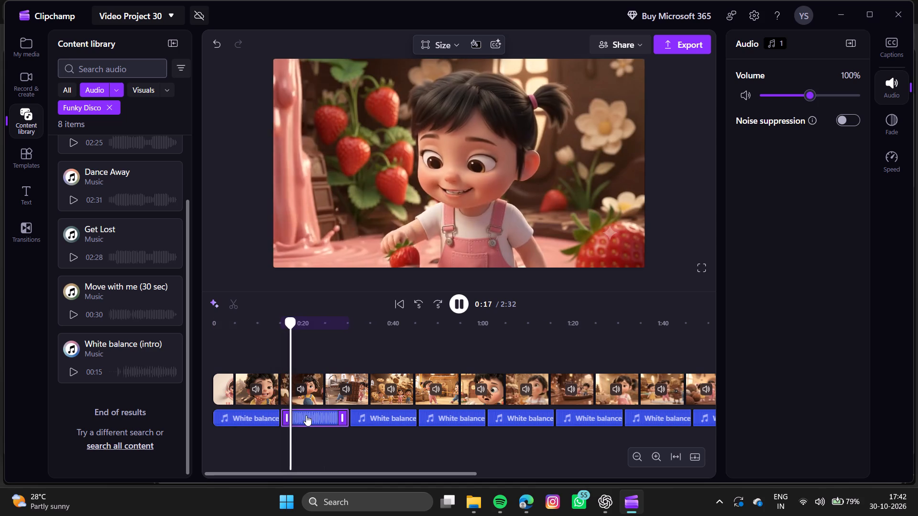
click(781, 97)
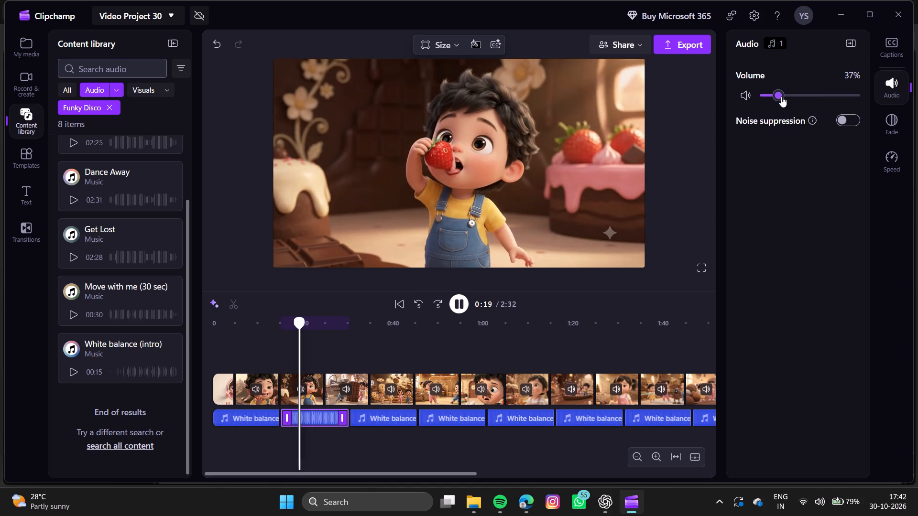
click(786, 95)
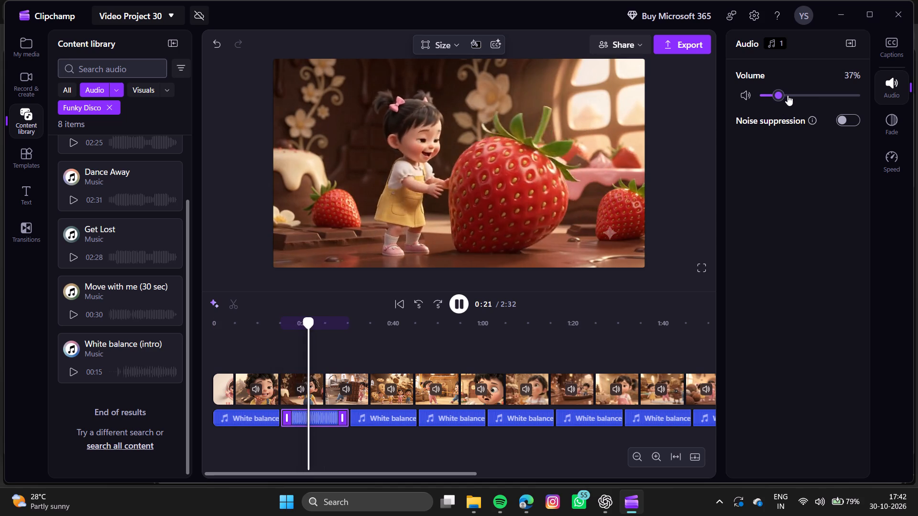
click(787, 95)
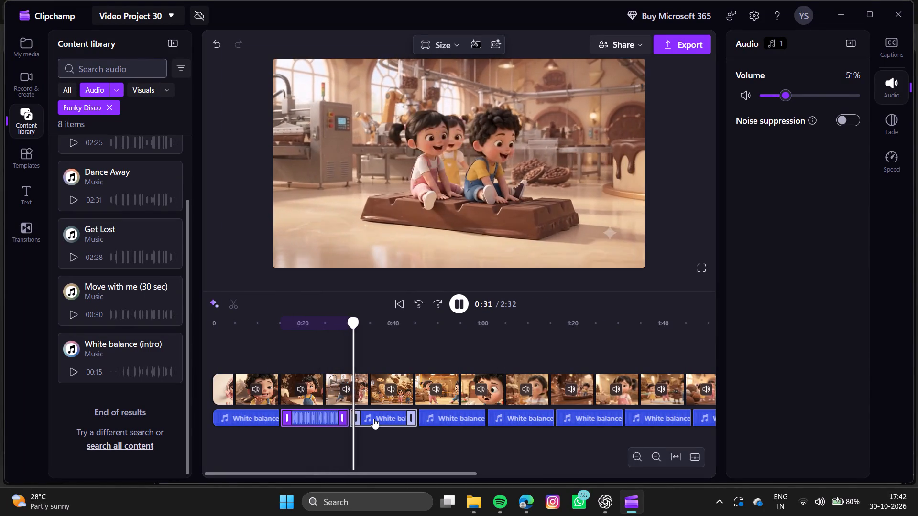
click(373, 419)
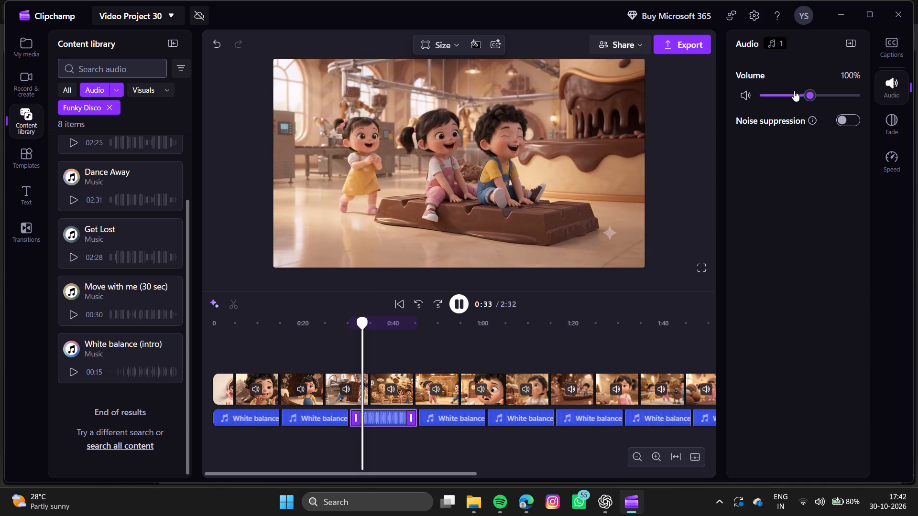
click(790, 97)
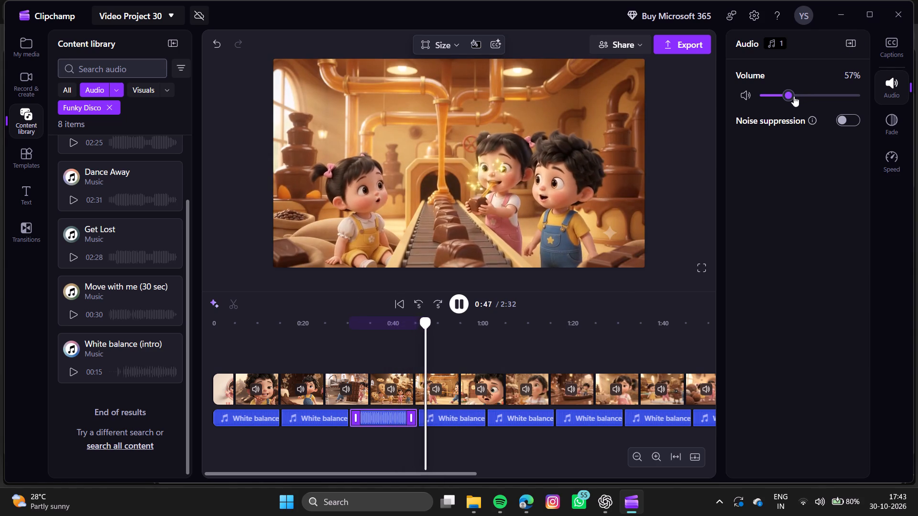
Replay from about 0:45 and lower the volume of the fourth White balance (intro) clip, roughly matching the third.
click(459, 413)
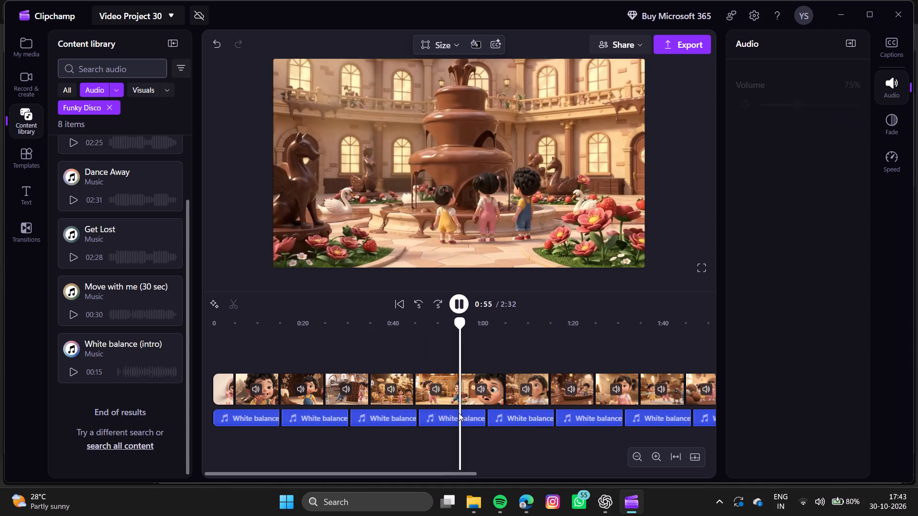
click(426, 413)
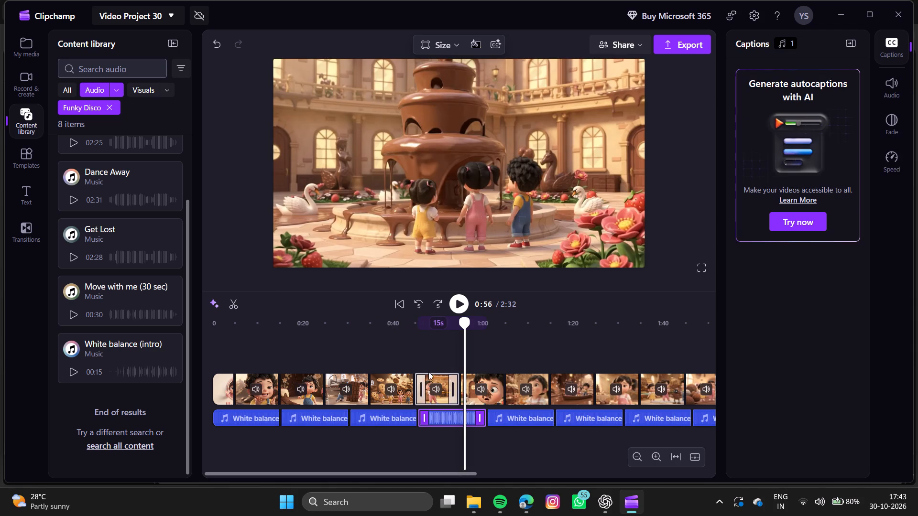
click(417, 345)
click(461, 303)
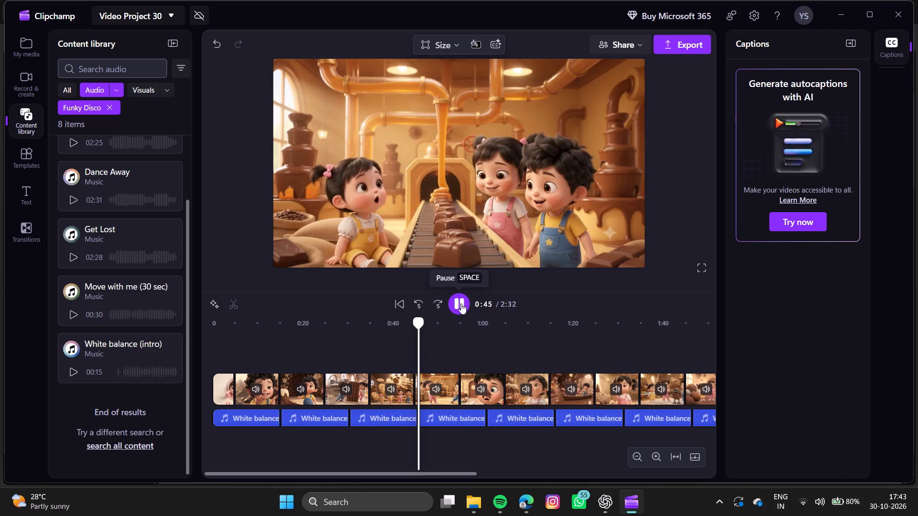
click(447, 414)
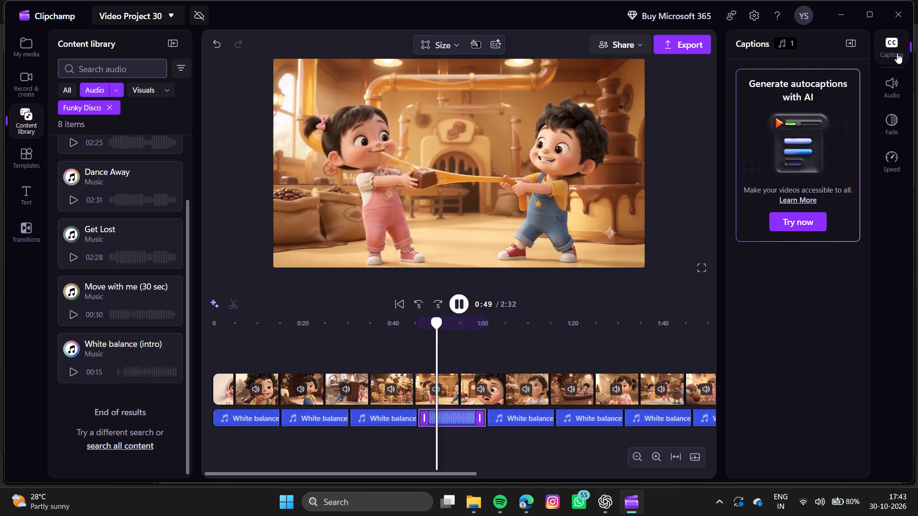
click(892, 84)
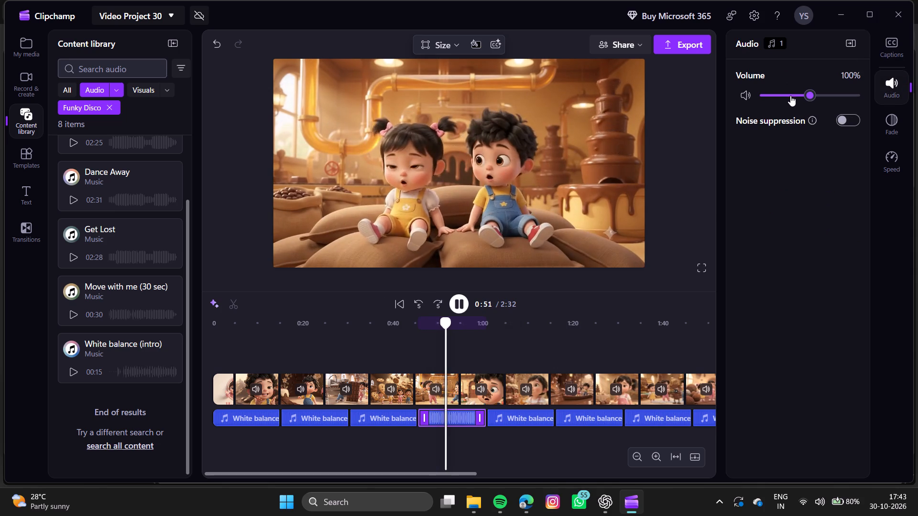
click(790, 96)
Lower the fifth White balance (intro) clip's volume to 57% and the sixth clip's volume to 58%.
click(504, 420)
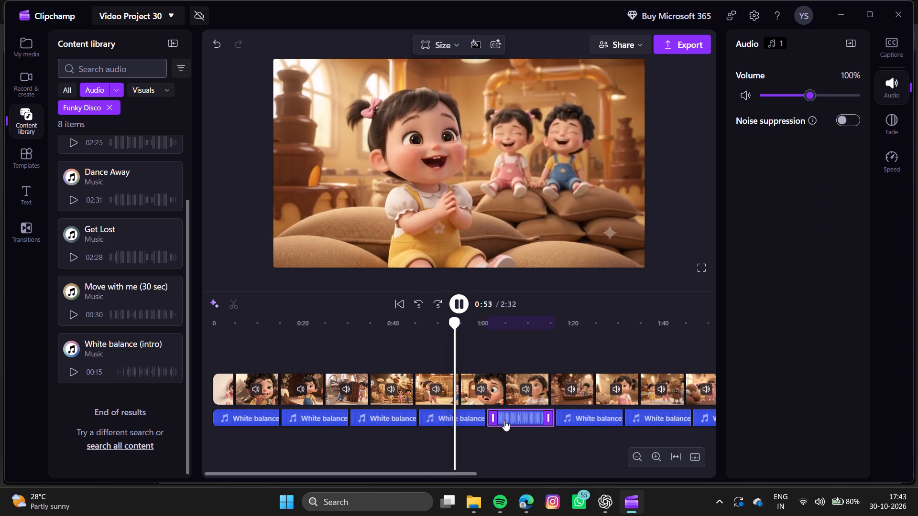
click(784, 94)
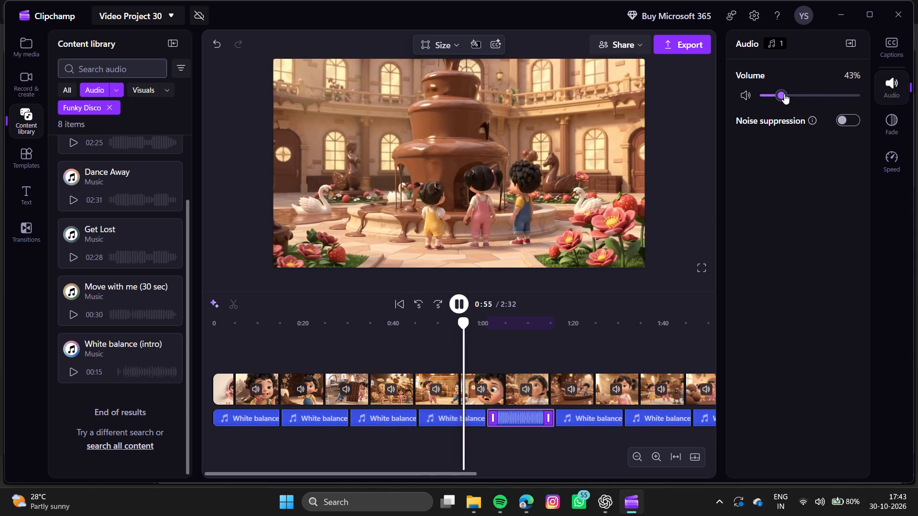
click(790, 95)
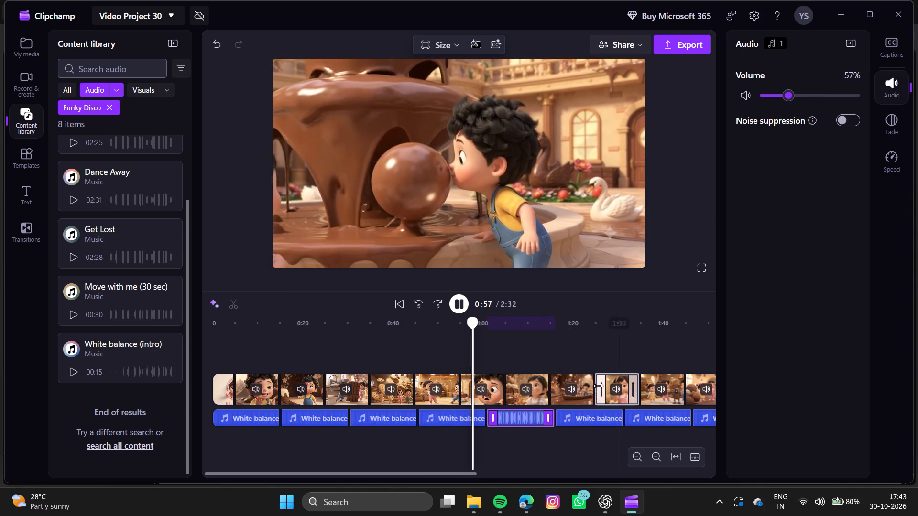
click(577, 415)
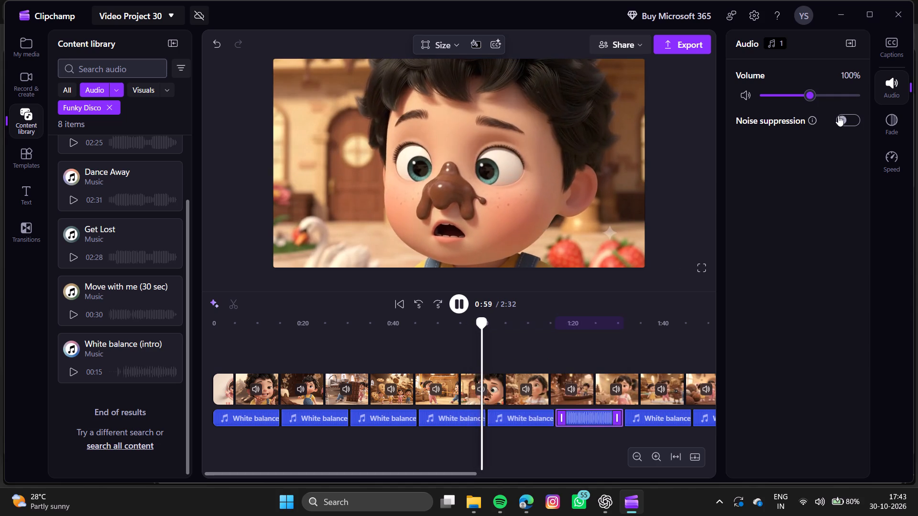
click(786, 97)
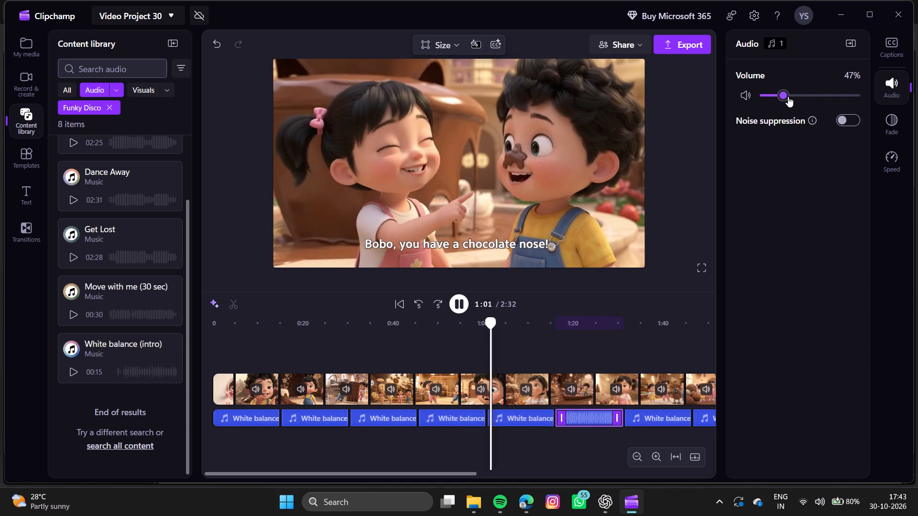
click(791, 96)
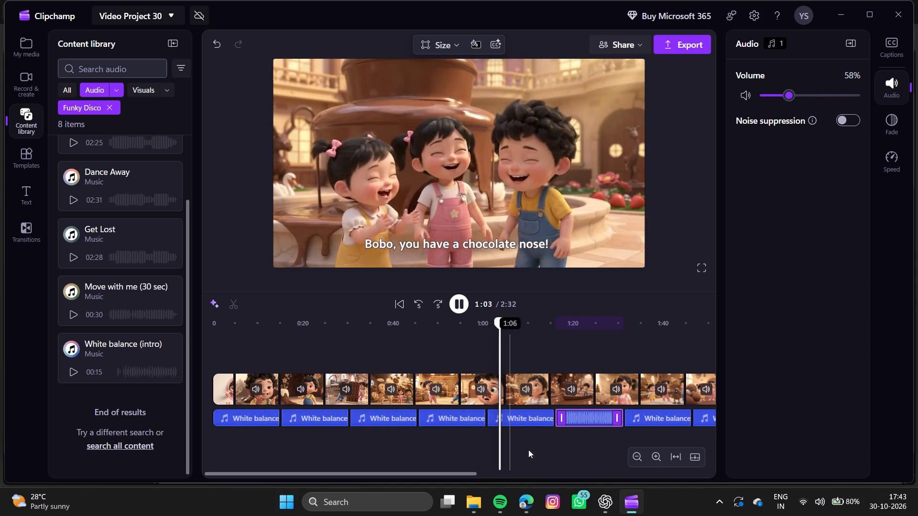
Lower the seventh White balance (intro) clip's volume to 54%.
click(650, 413)
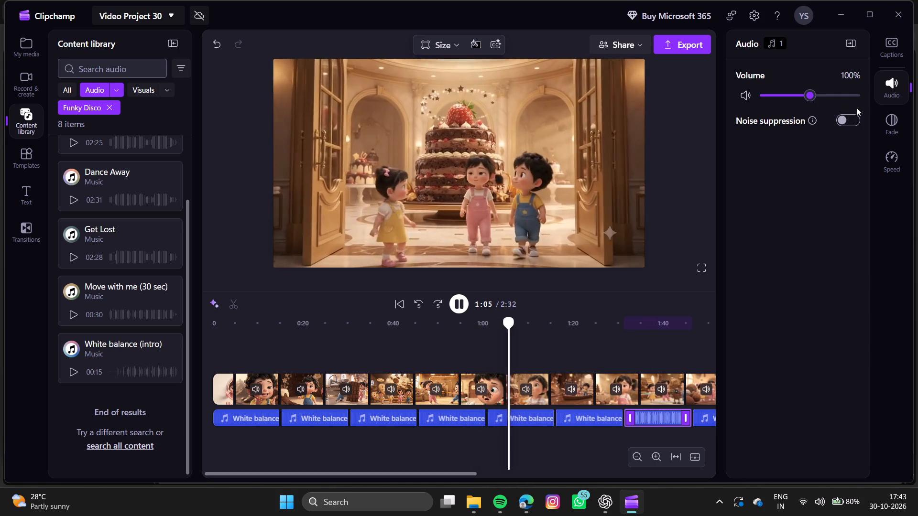
click(791, 96)
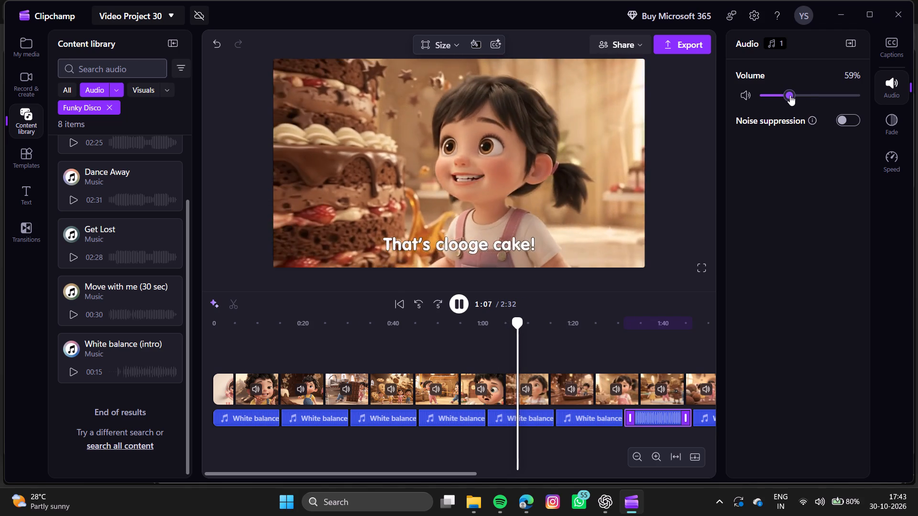
click(784, 94)
click(784, 94)
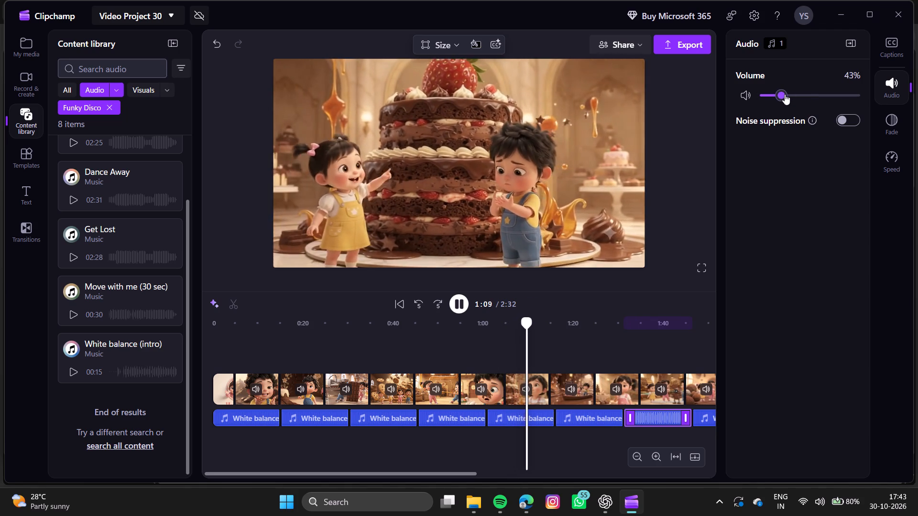
click(786, 94)
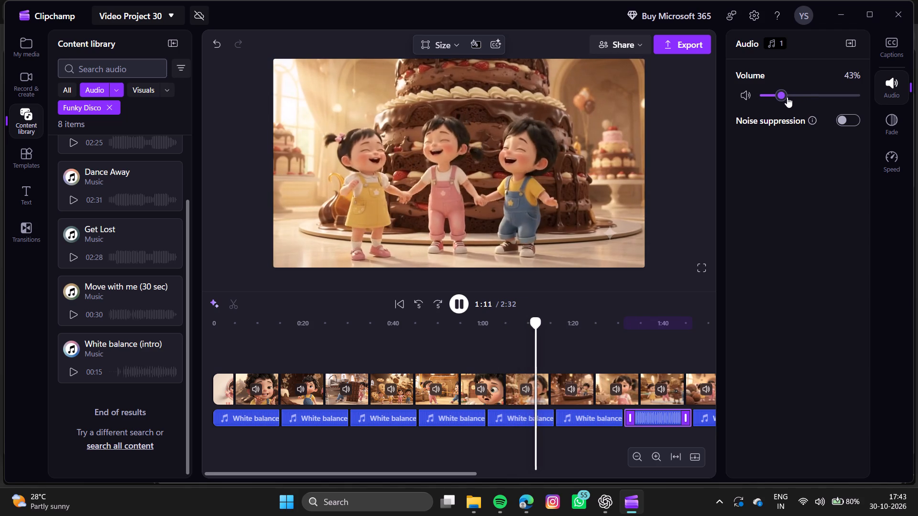
click(787, 97)
click(788, 97)
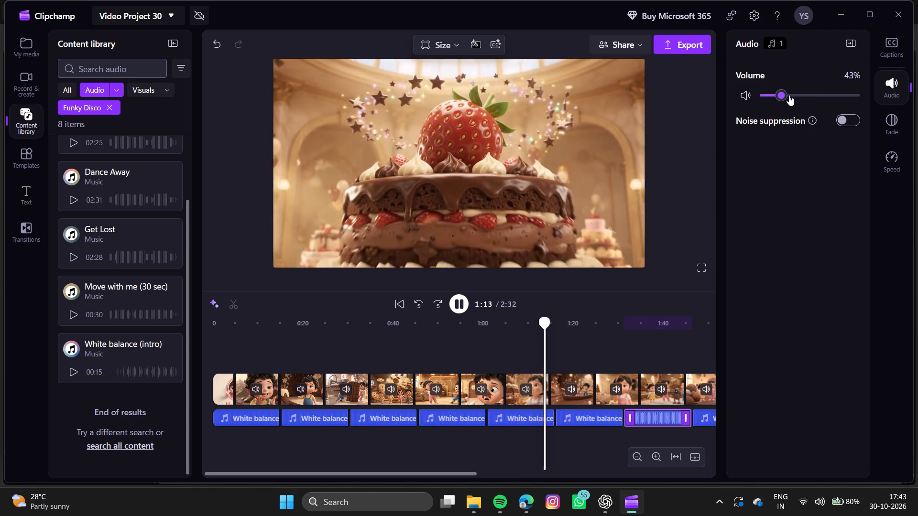
click(788, 96)
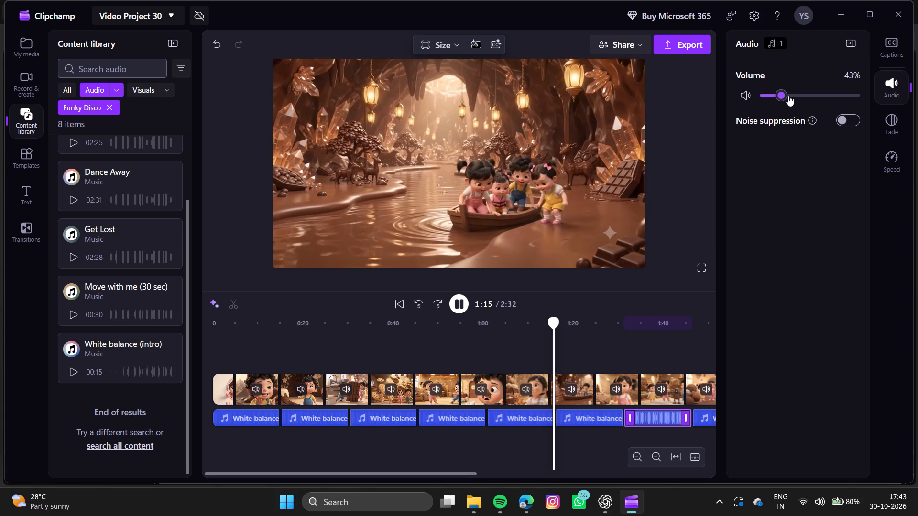
click(789, 95)
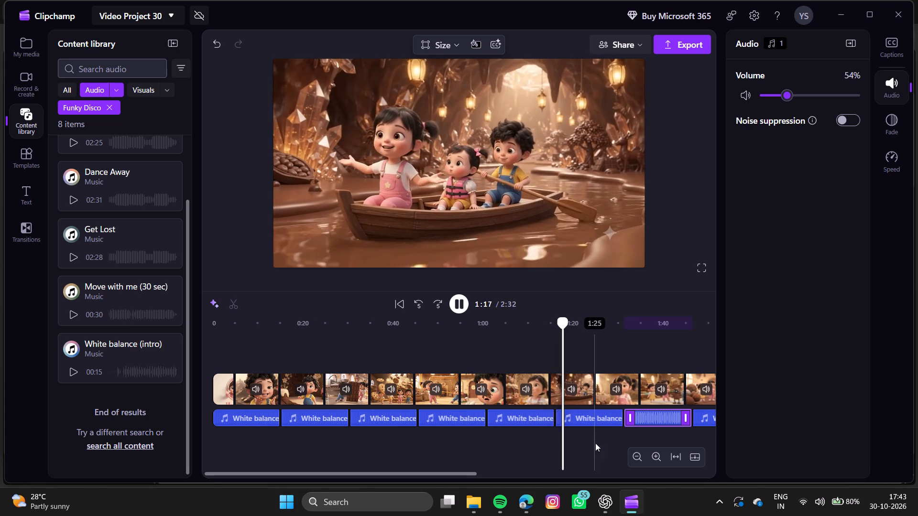
Lower the eighth White balance (intro) clip's volume to 52%.
scroll(601, 436, left, 1)
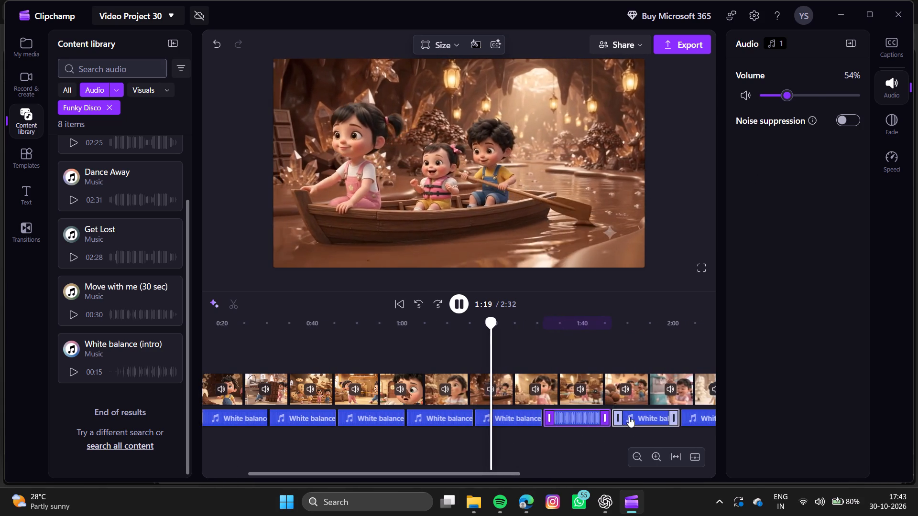
click(629, 417)
click(788, 93)
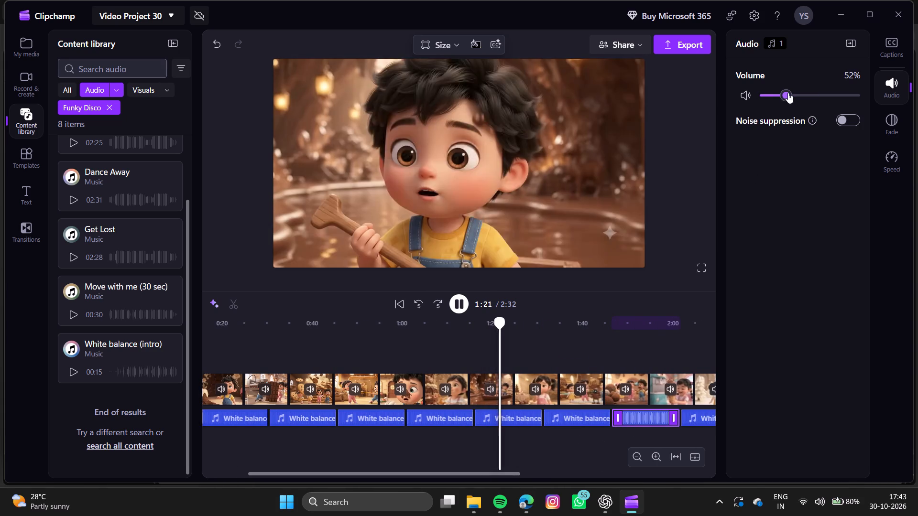
Lower the ninth White balance (intro) clip's volume to 56%.
scroll(632, 431, left, 1)
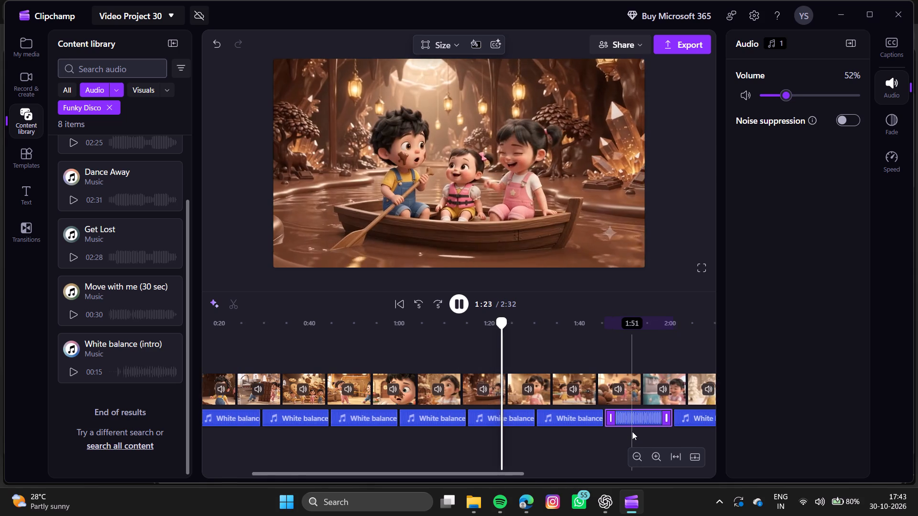
scroll(632, 431, left, 1)
click(601, 418)
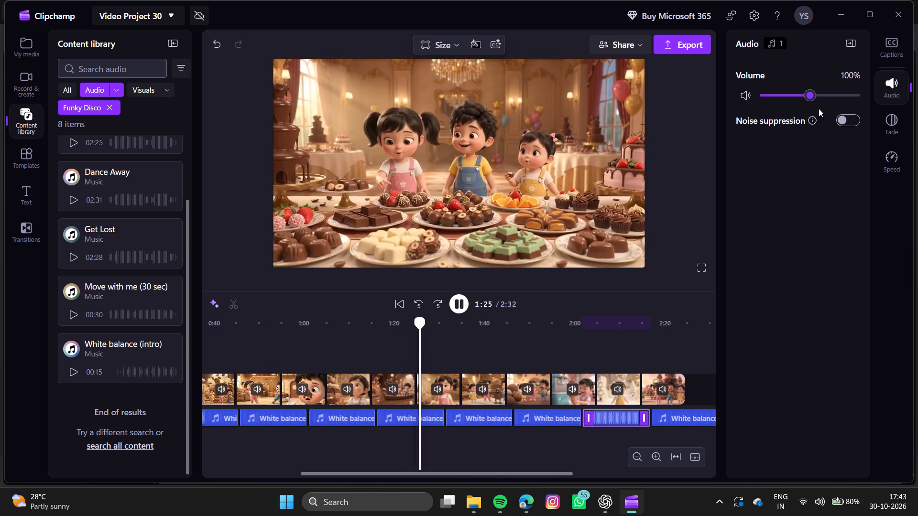
click(792, 93)
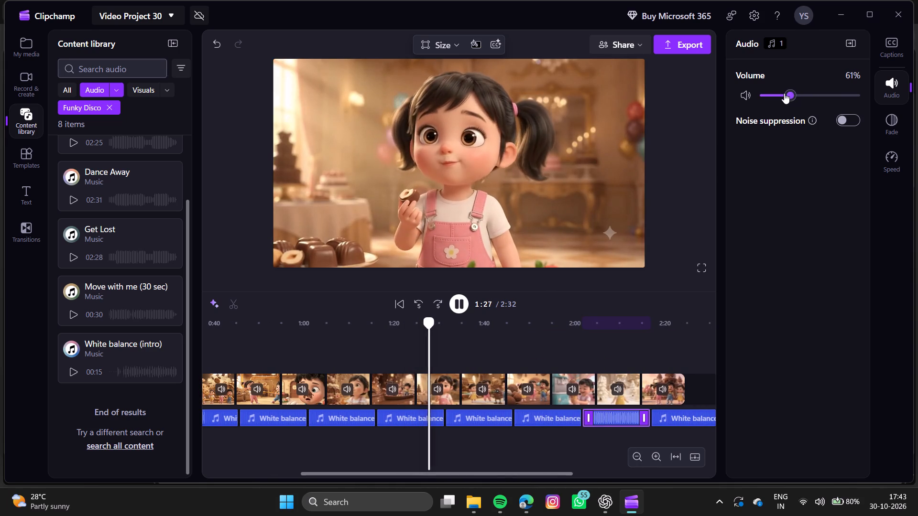
click(784, 93)
click(787, 97)
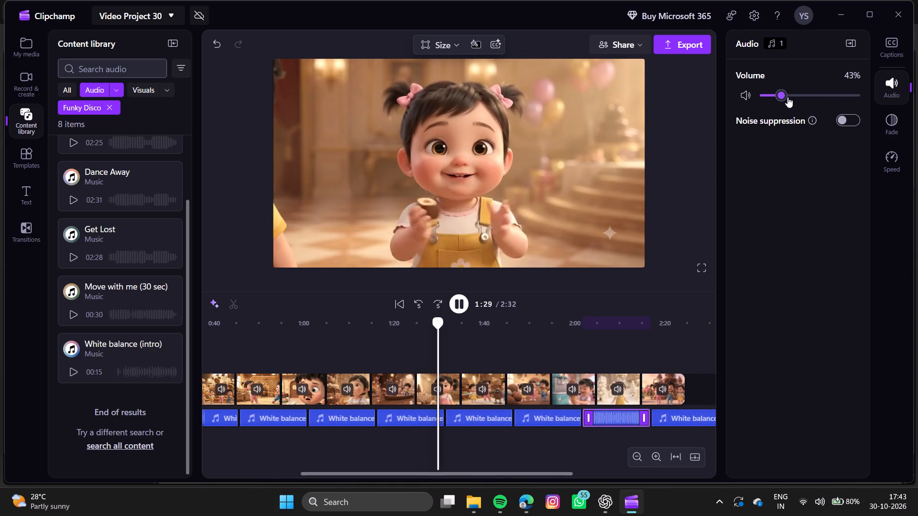
click(789, 95)
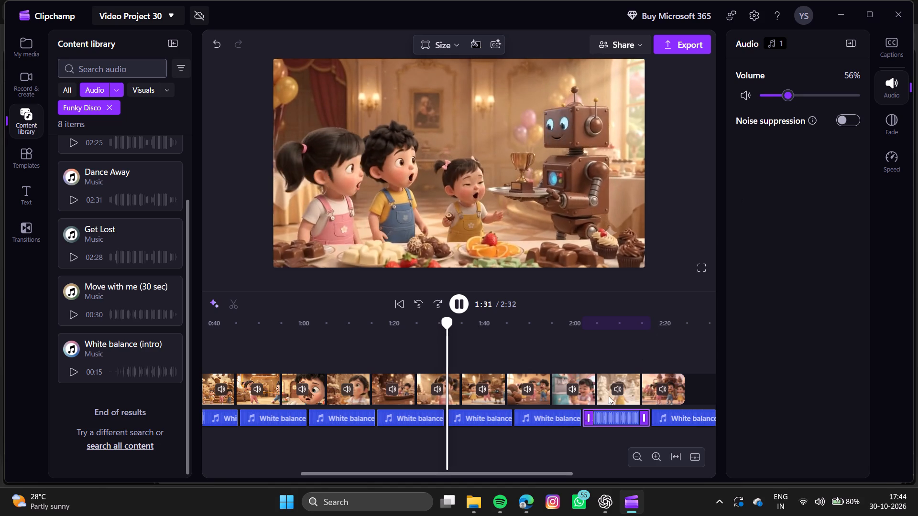
Lower the tenth and last White balance (intro) clip's volume to 51%.
scroll(609, 416, left, 1)
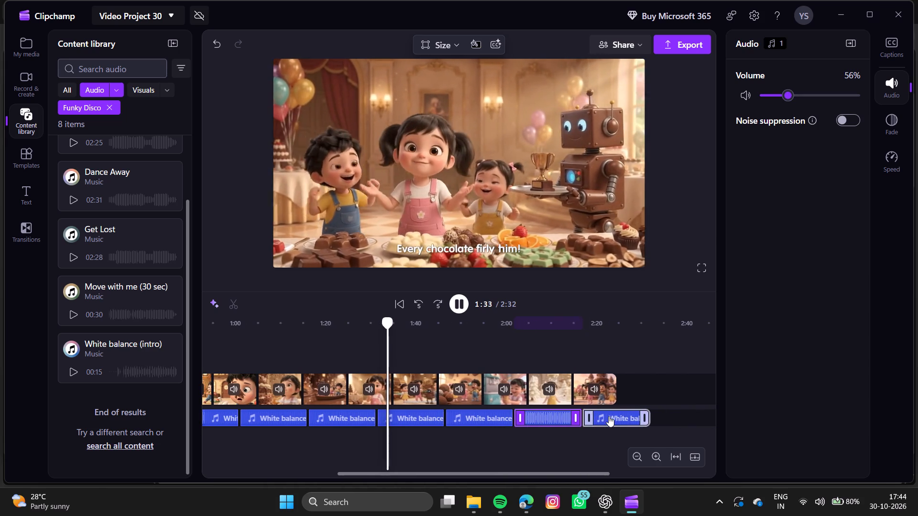
click(619, 414)
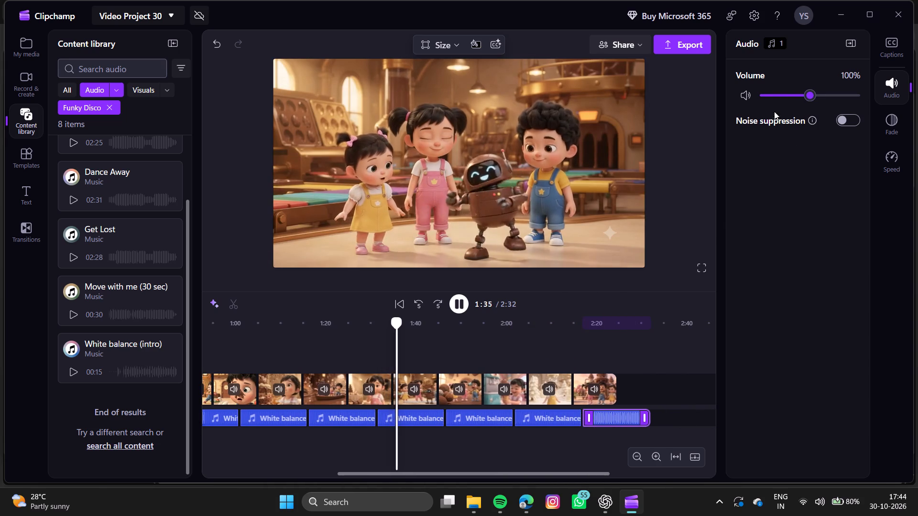
click(787, 96)
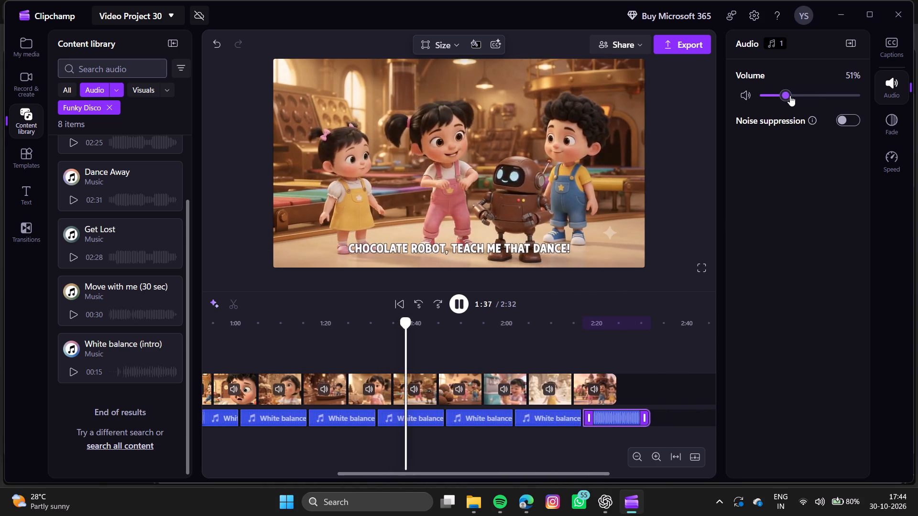
click(792, 96)
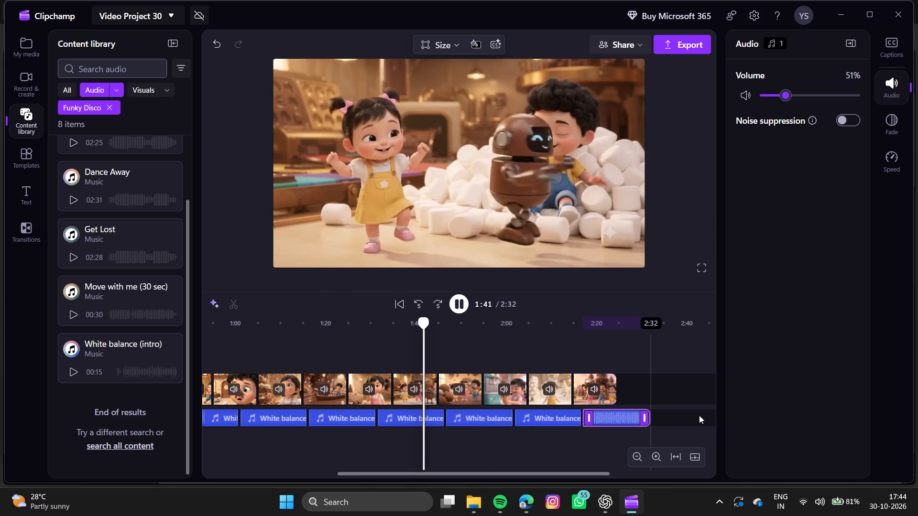
Trim the end of the last White balance (intro) clip to about 2:25, near the video's end, and resume playback to review.
drag(645, 416, 615, 416)
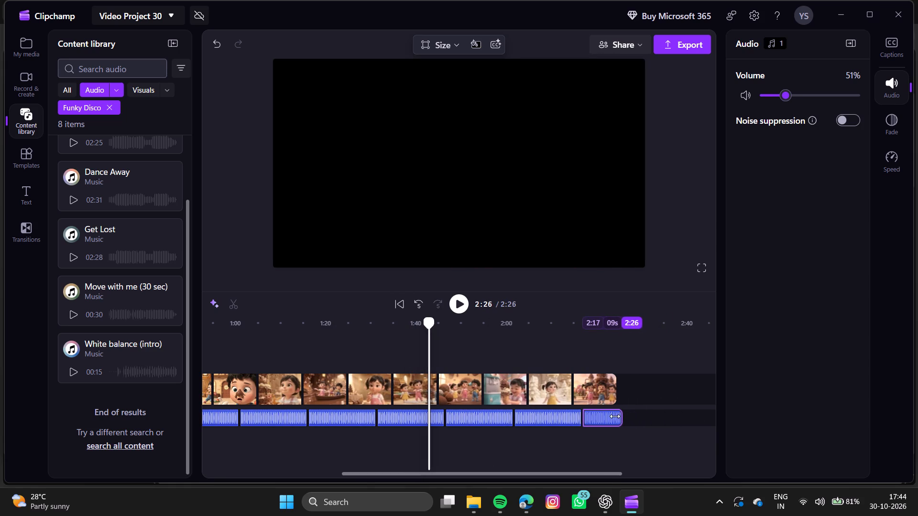
drag(615, 416, 614, 416)
click(458, 301)
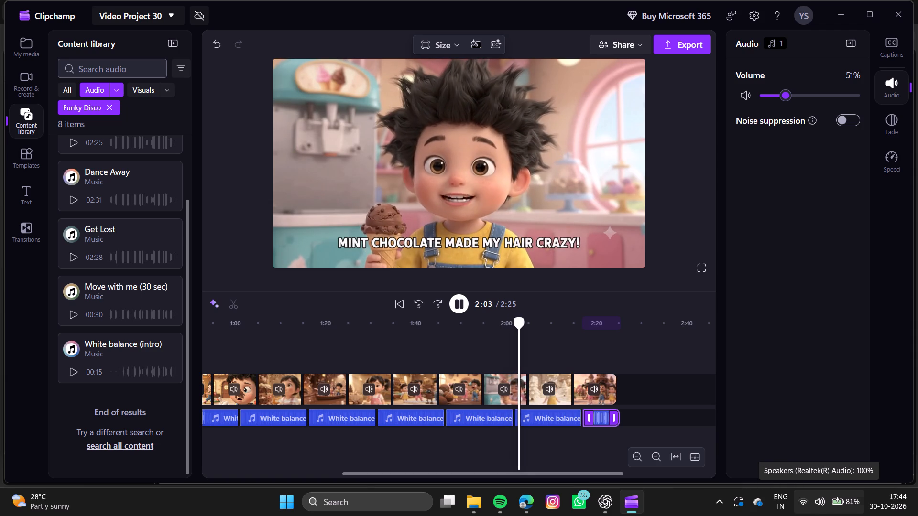
Add logo.png on a track above the video and stretch it over the whole project, from 0:00 to 2:25.
scroll(439, 474, right, 5)
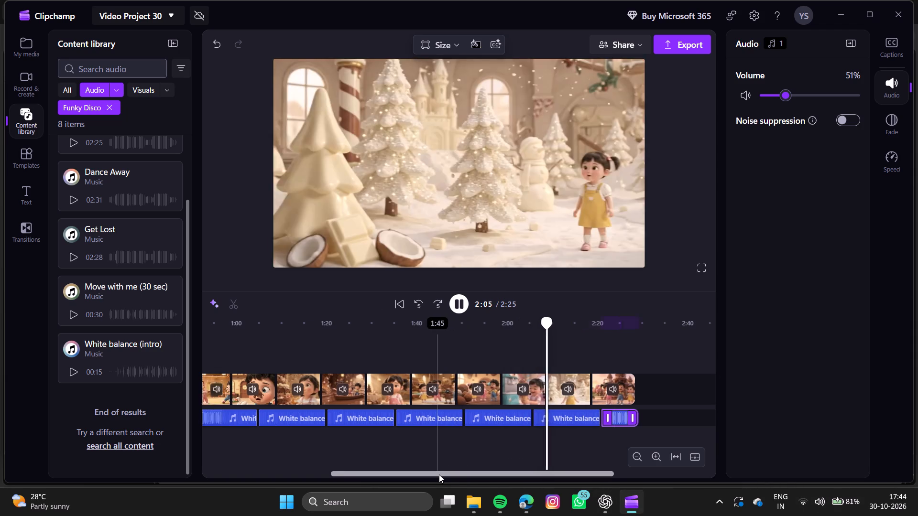
scroll(439, 474, right, 2)
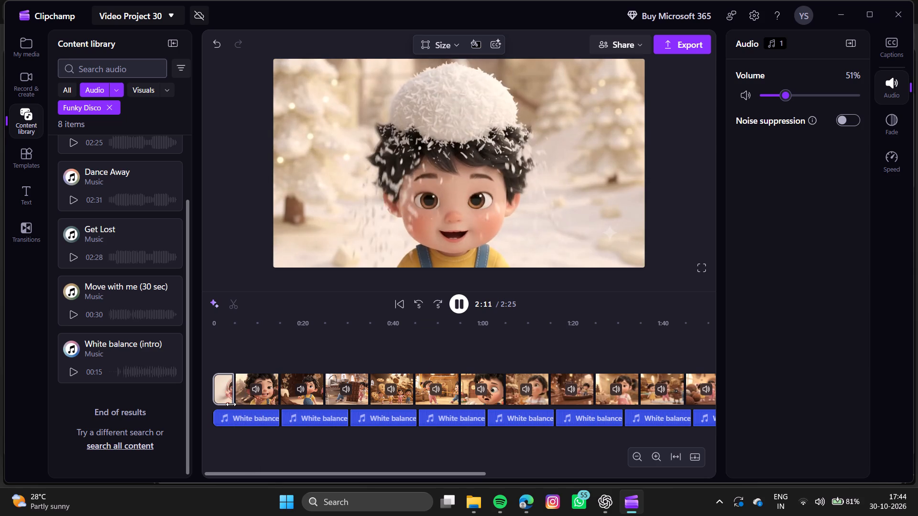
click(17, 53)
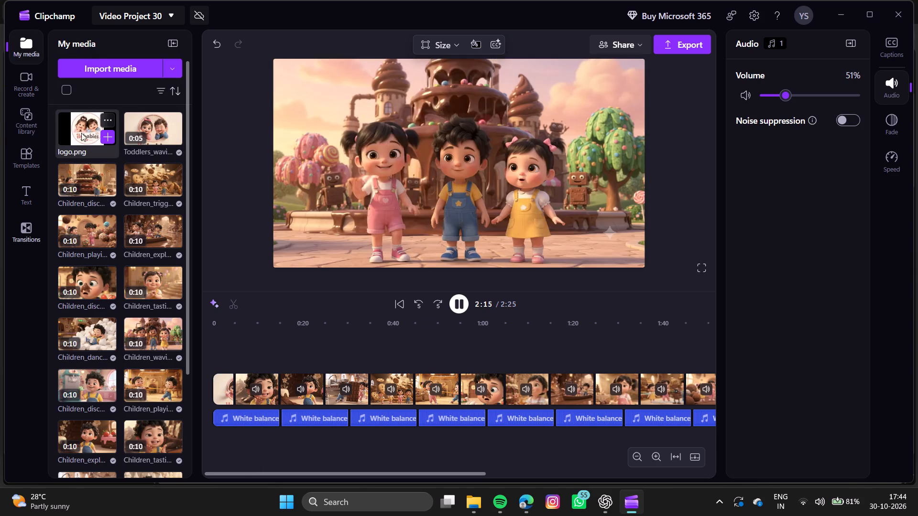
click(109, 133)
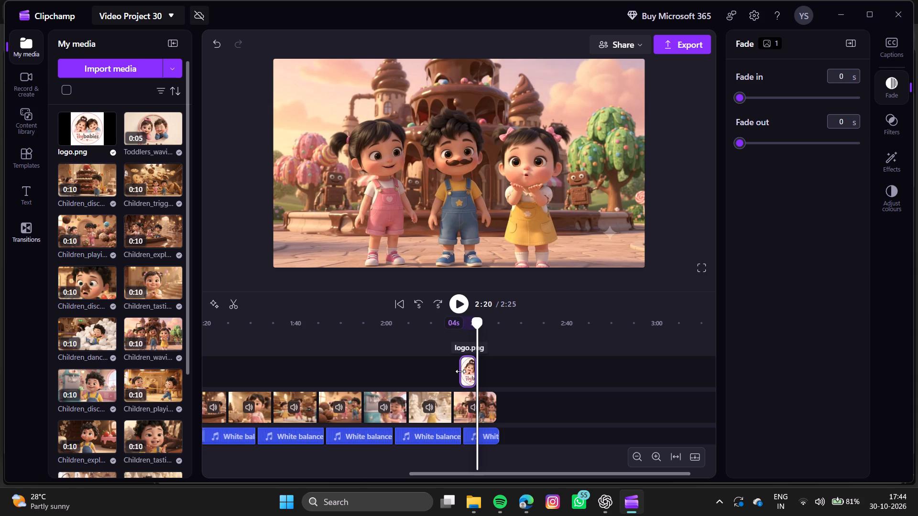
drag(460, 371, 161, 368)
drag(161, 368, 364, 373)
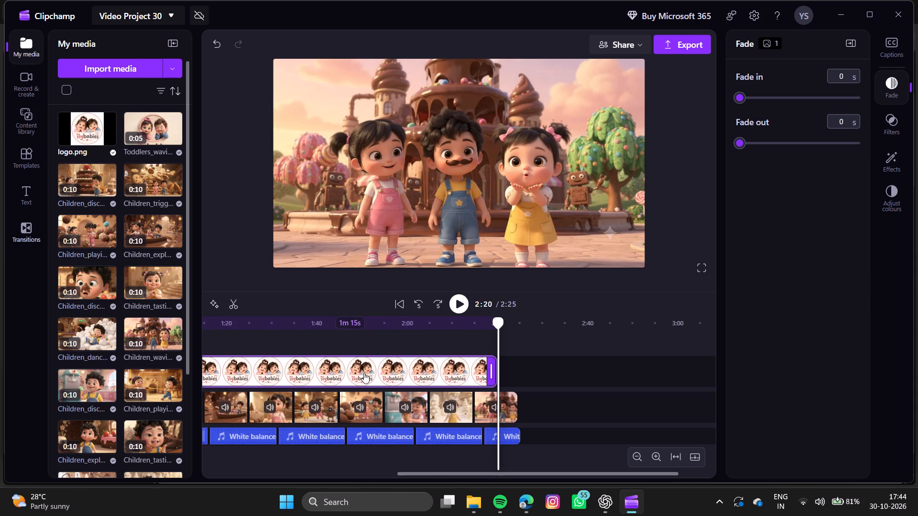
ctrl+scroll(364, 373, down, 7)
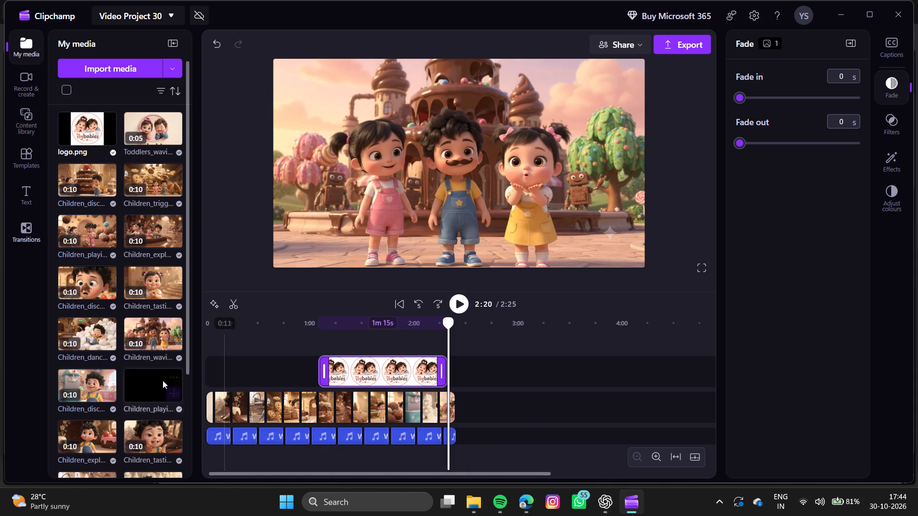
drag(325, 366, 159, 367)
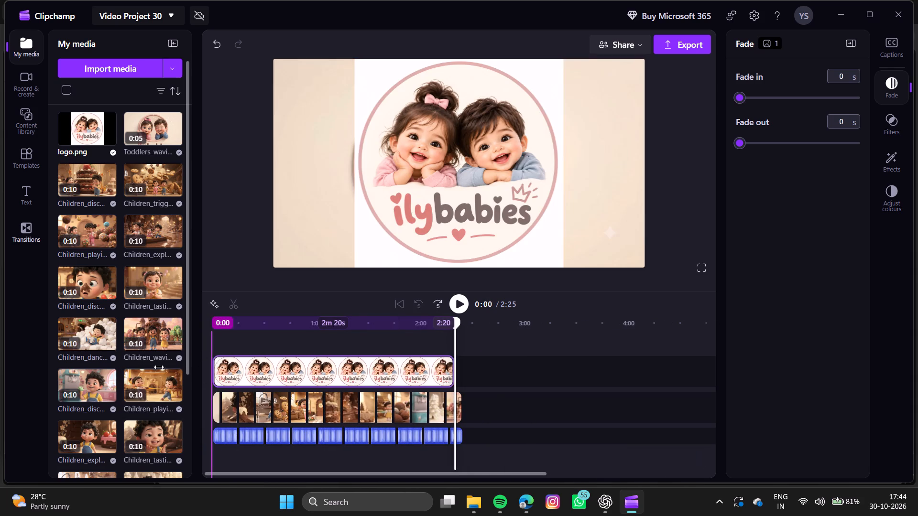
drag(447, 370, 455, 370)
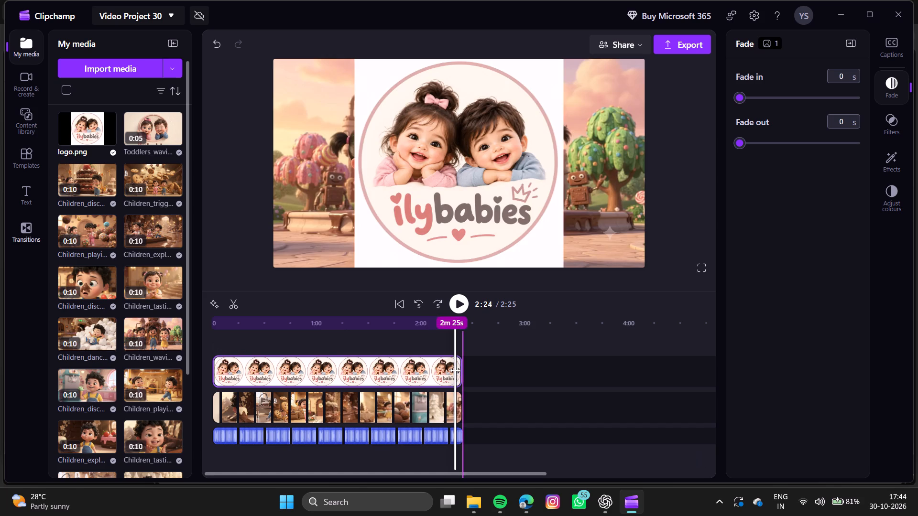
drag(455, 370, 456, 371)
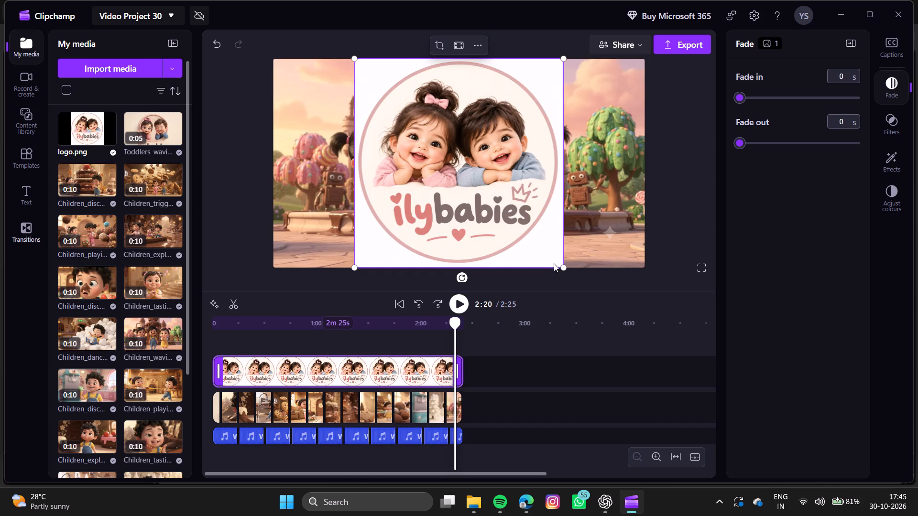
Shrink the logo to a tiny square and place it over the sparkle watermark in the picture's lower-right area.
drag(565, 265, 392, 136)
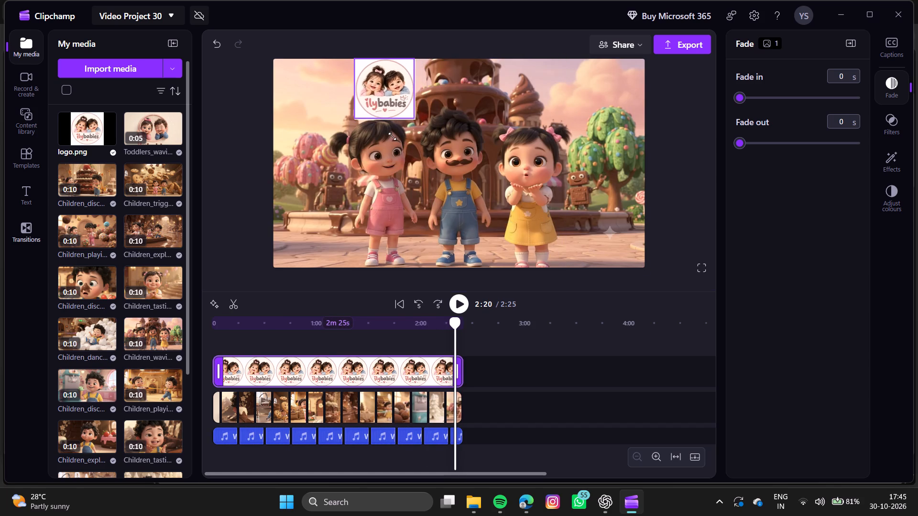
drag(392, 136, 384, 48)
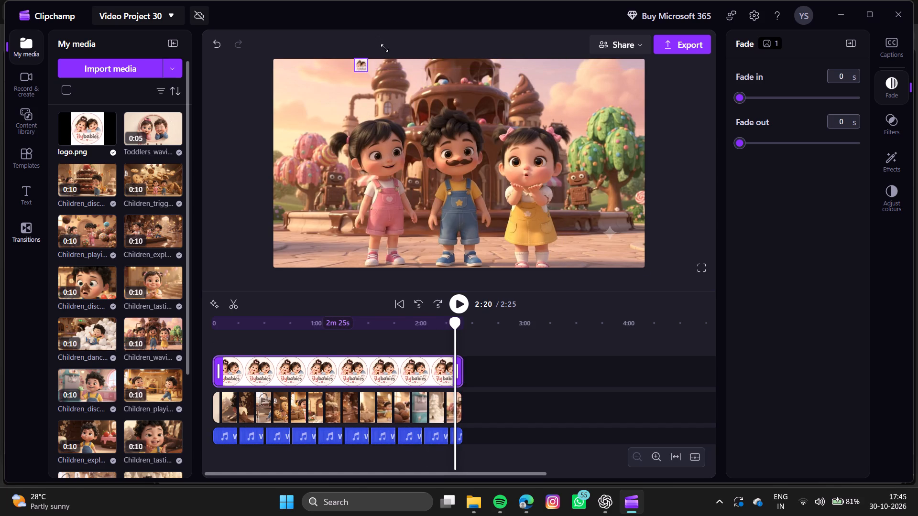
drag(384, 48, 385, 49)
drag(359, 68, 509, 192)
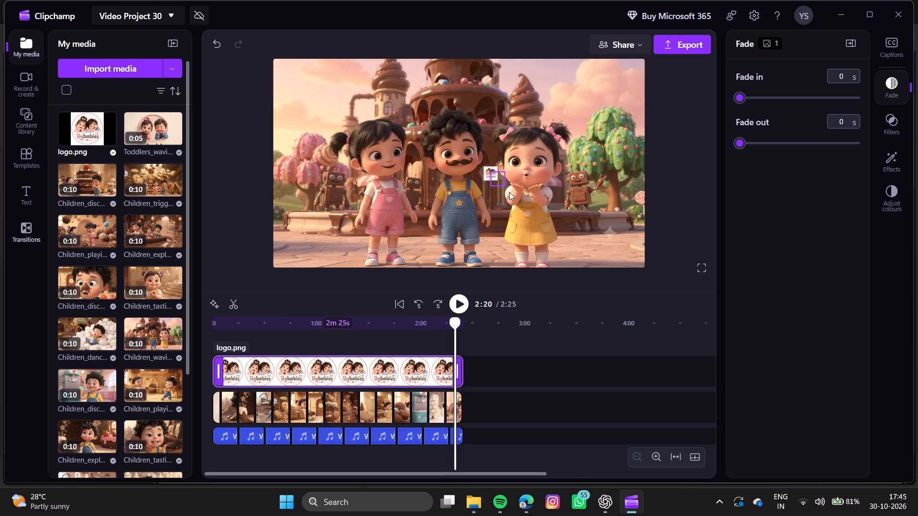
drag(509, 192, 608, 234)
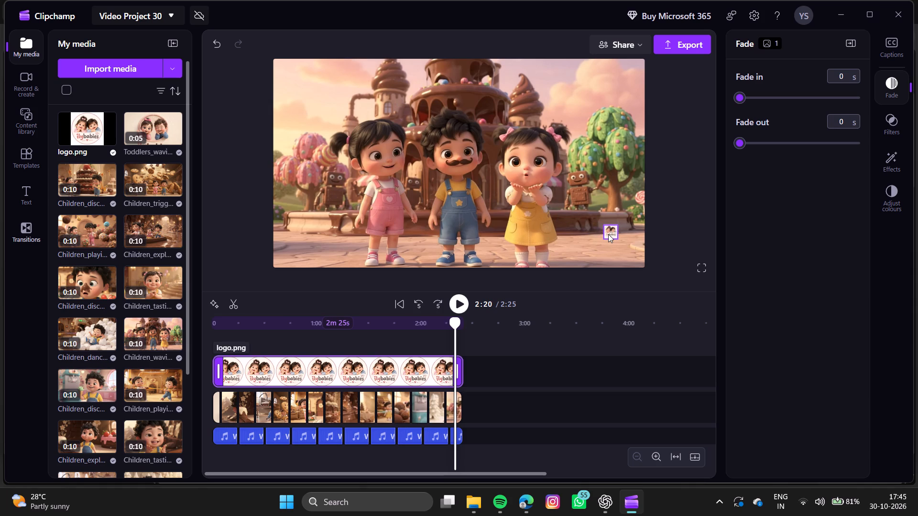
drag(608, 234, 609, 234)
drag(609, 234, 608, 234)
click(577, 242)
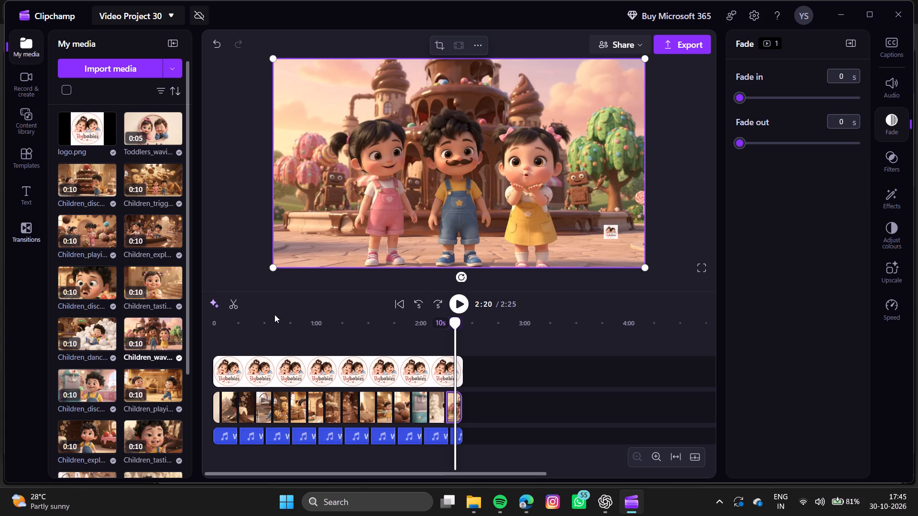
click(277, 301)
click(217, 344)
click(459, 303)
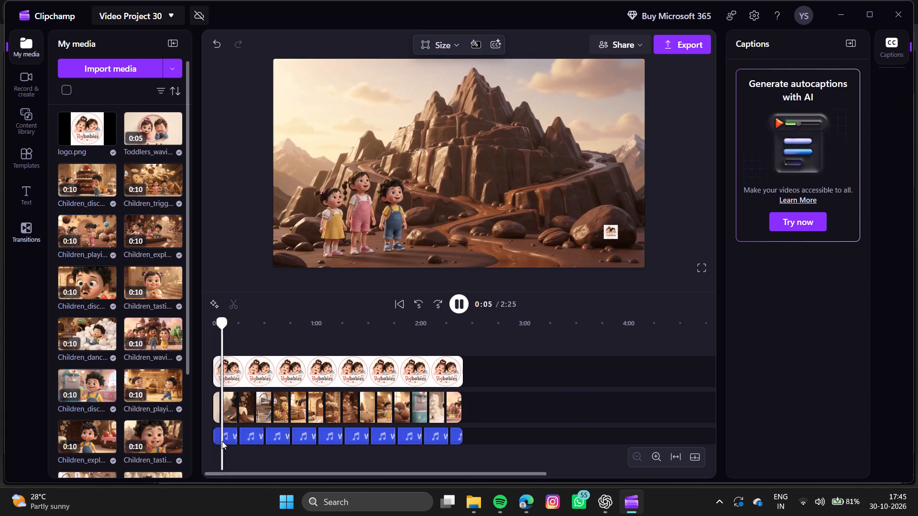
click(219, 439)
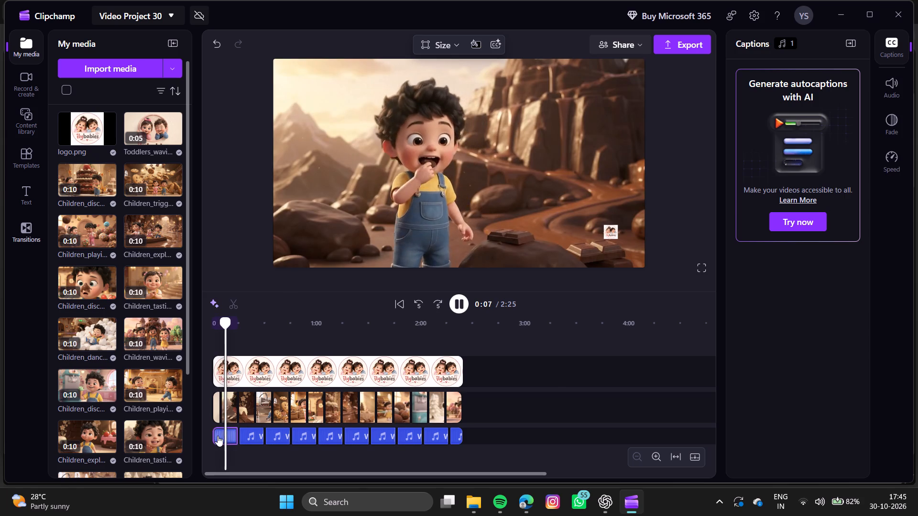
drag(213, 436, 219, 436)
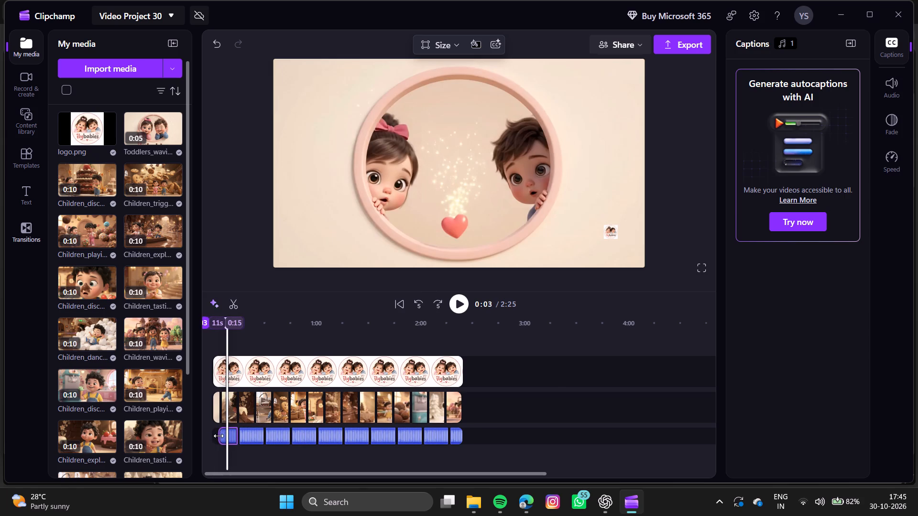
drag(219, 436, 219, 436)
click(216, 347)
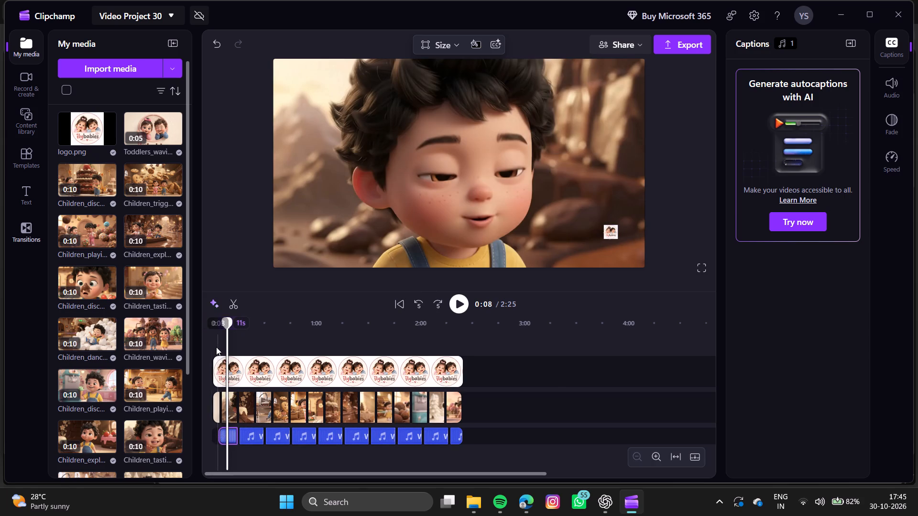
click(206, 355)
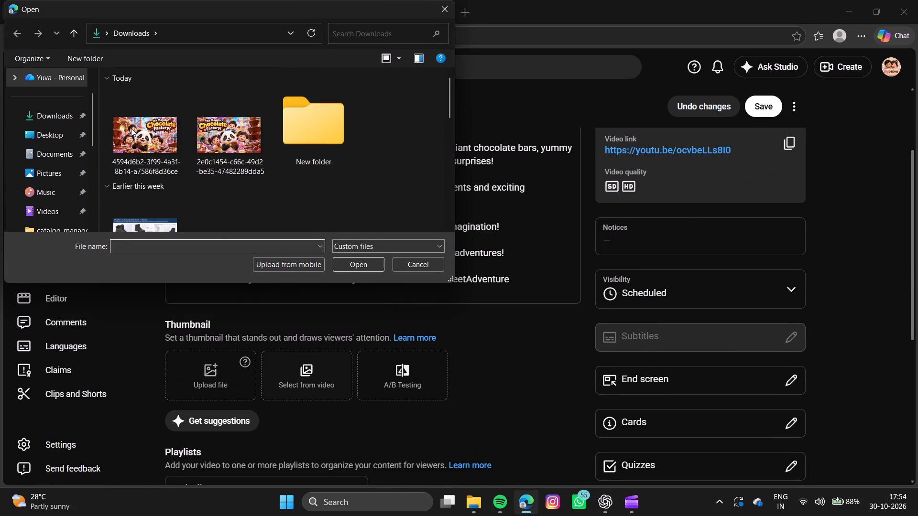
double_click(131, 128)
Review the video details with the new thumbnail and save the changes.
scroll(374, 330, down, 2)
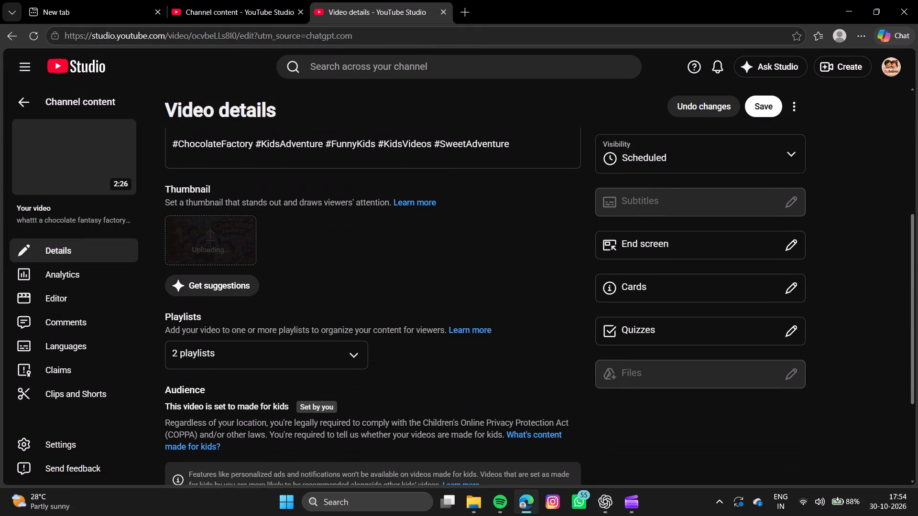
scroll(374, 330, down, 4)
scroll(374, 330, up, 3)
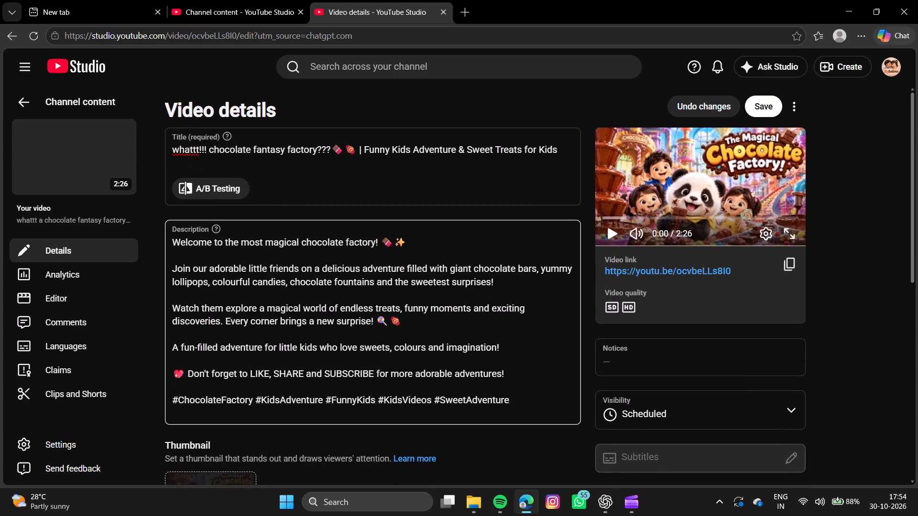
scroll(374, 330, right, 1)
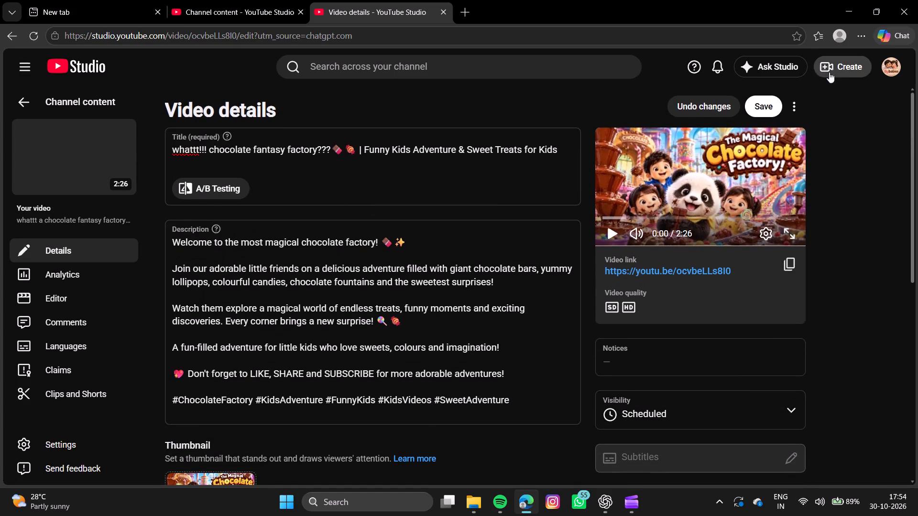
click(751, 103)
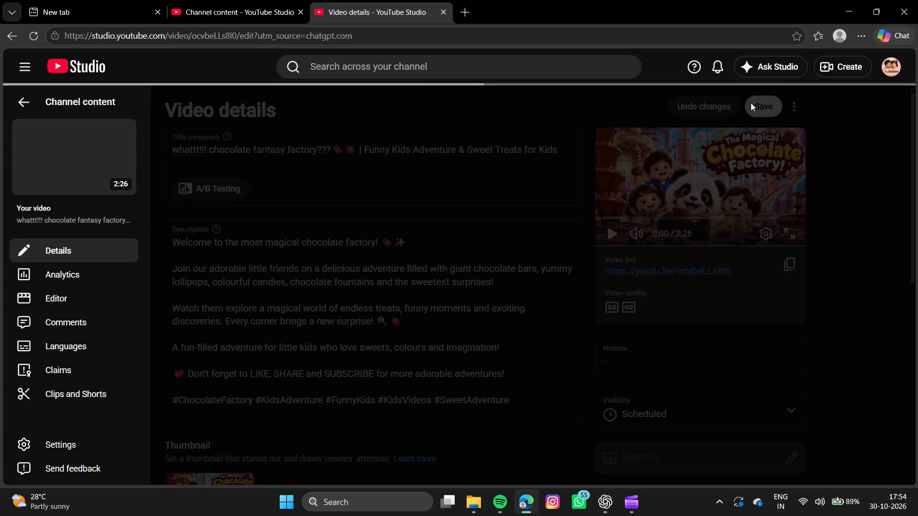
click(623, 500)
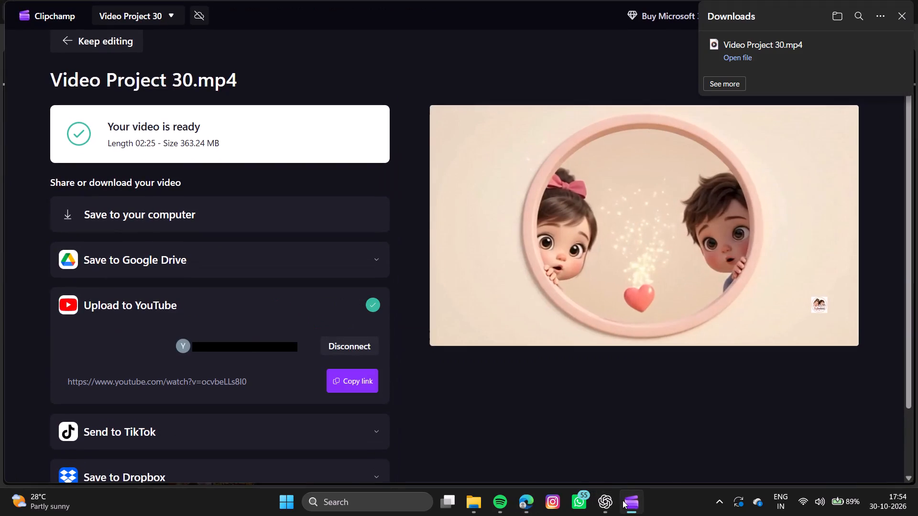
click(634, 501)
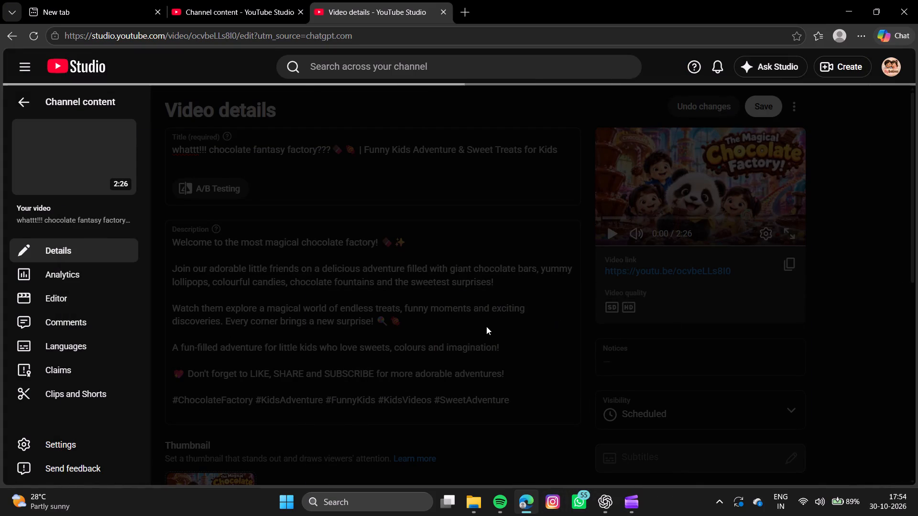
scroll(486, 325, down, 3)
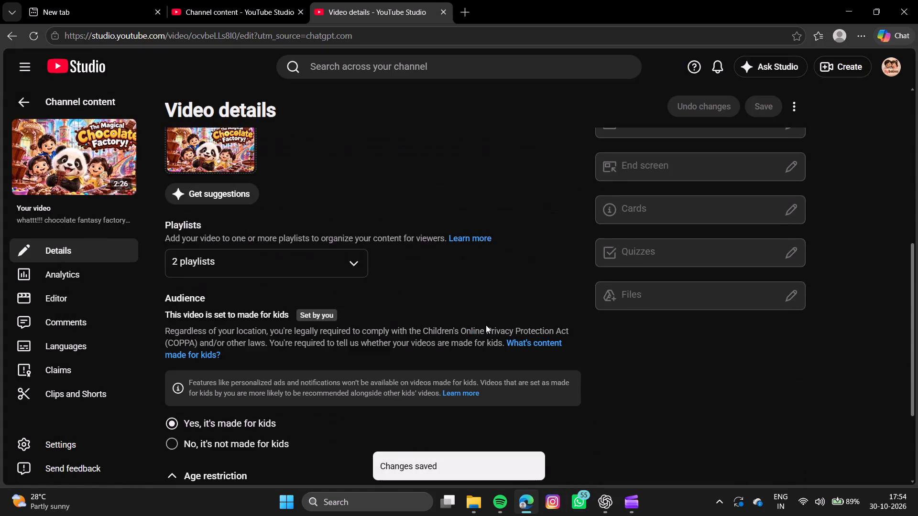
scroll(486, 325, up, 5)
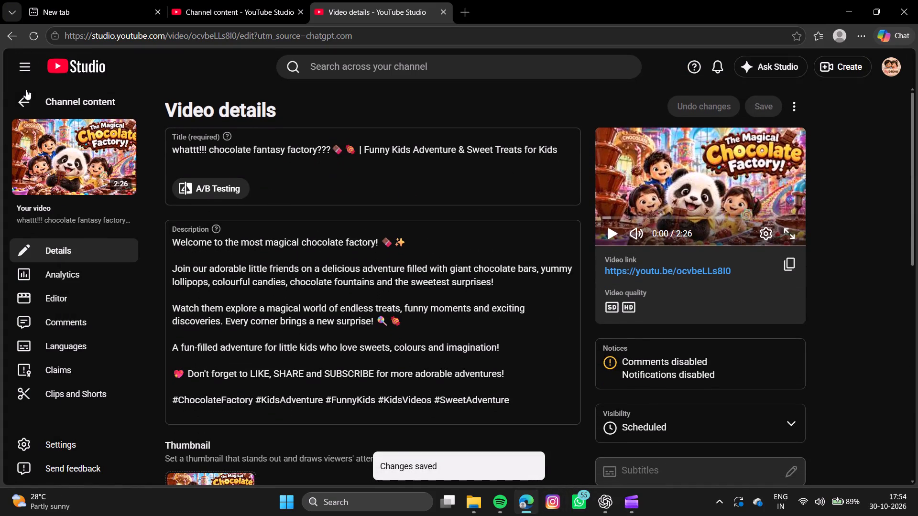
Go back to the channel content and look through the Videos list, checking the scheduled chocolate factory video and earlier uploads.
click(19, 107)
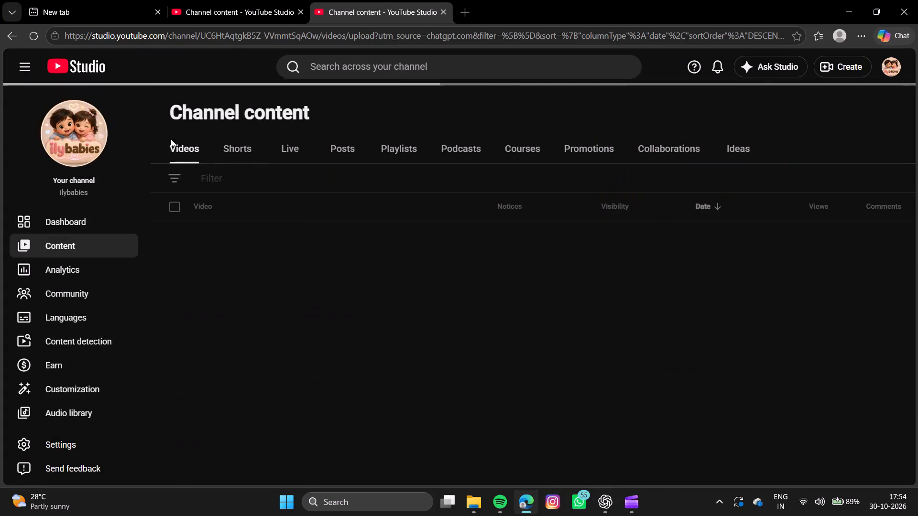
click(247, 154)
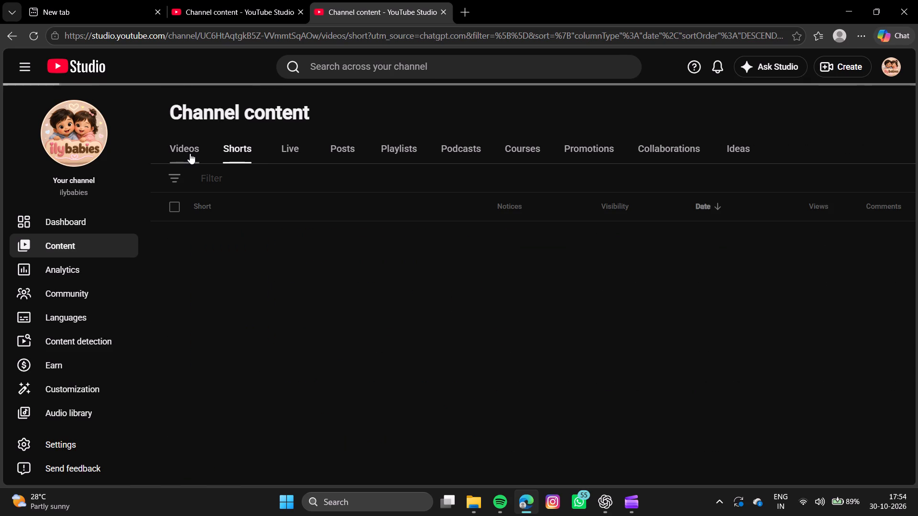
click(190, 153)
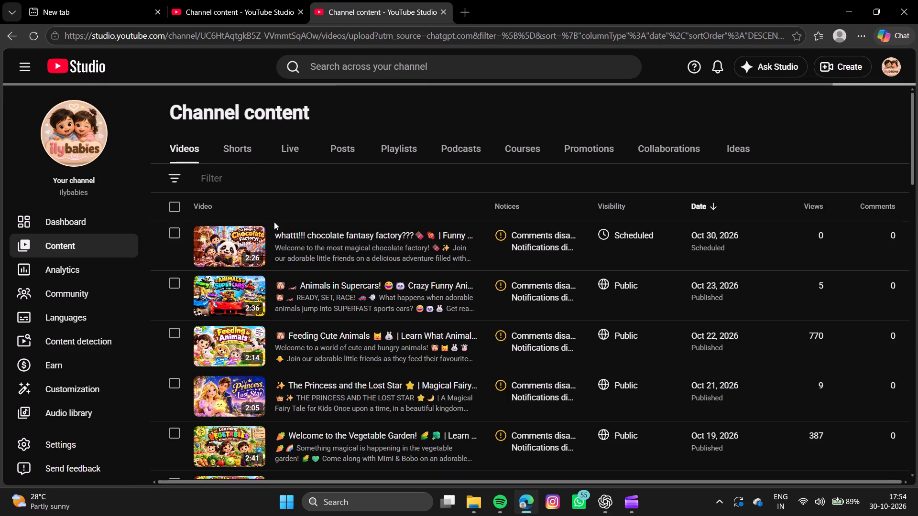
scroll(420, 343, down, 1)
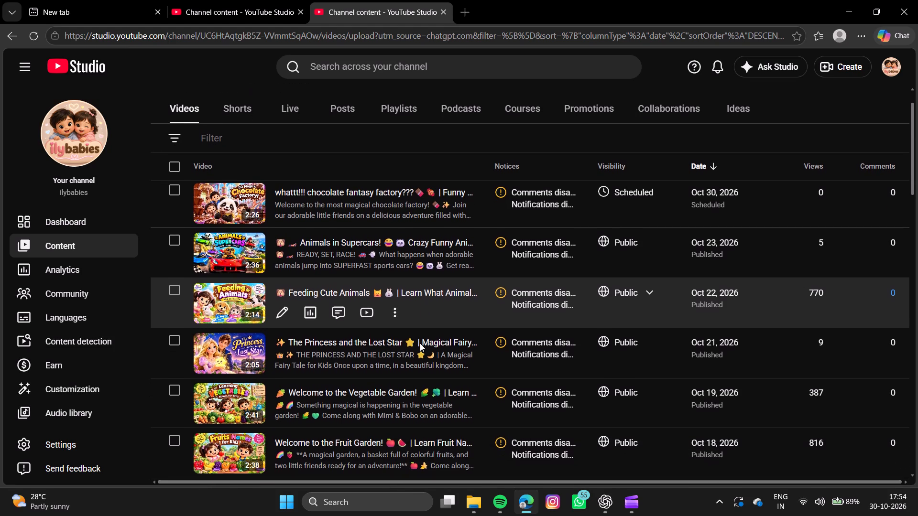
scroll(420, 343, down, 1)
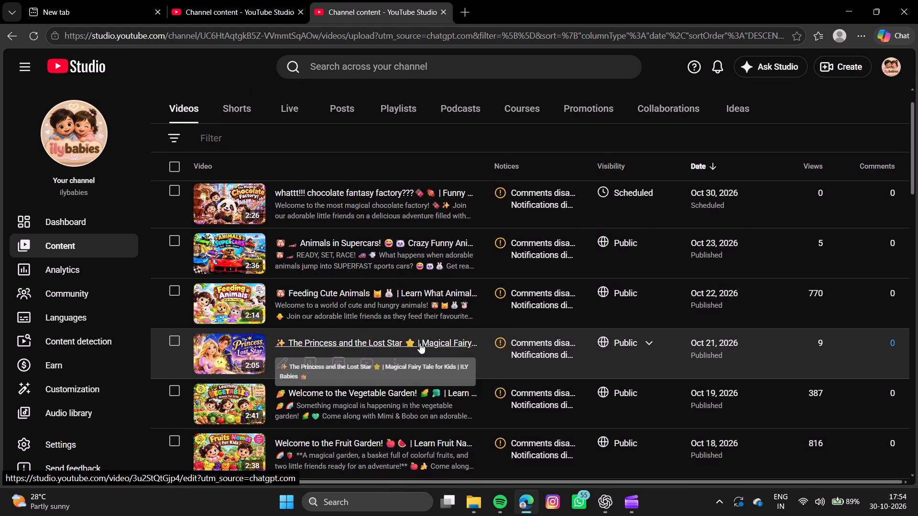
scroll(420, 343, down, 4)
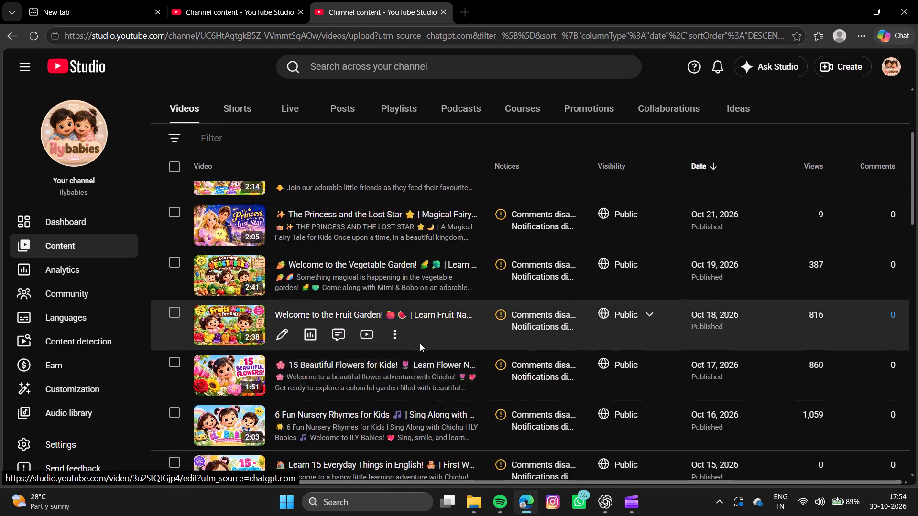
scroll(420, 343, down, 2)
scroll(420, 343, up, 1)
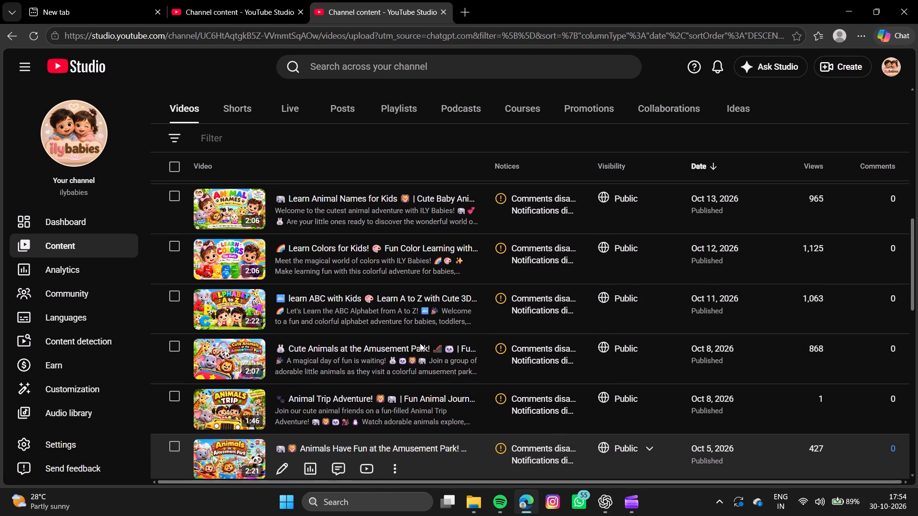
scroll(420, 343, up, 3)
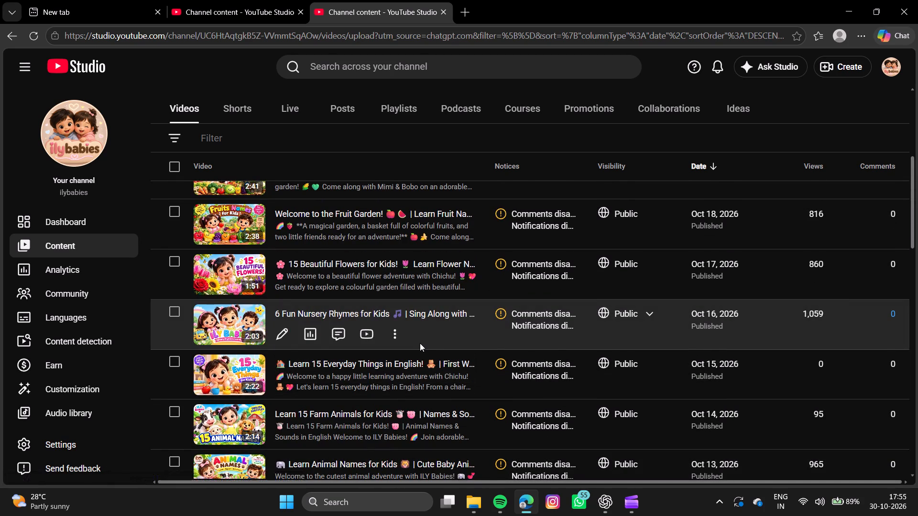
scroll(420, 343, up, 7)
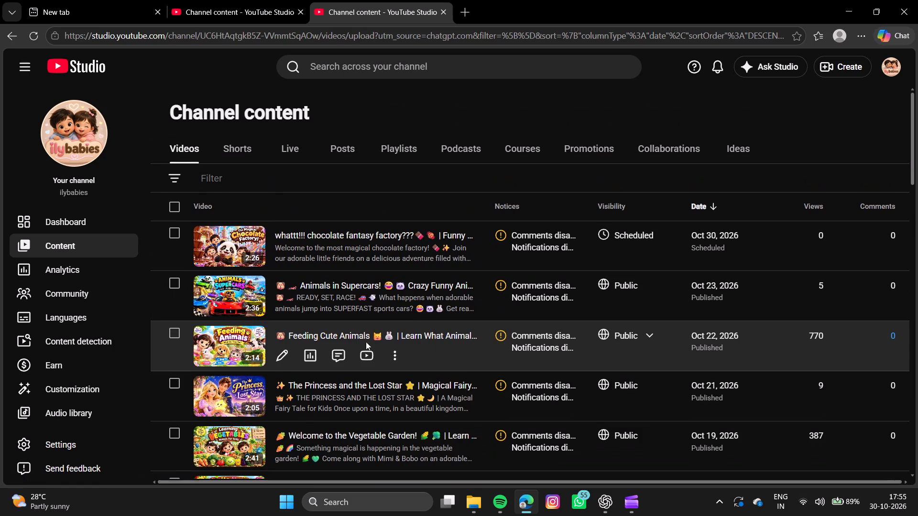
Open the channel analytics overview and examine the last 28 days' performance and top content.
click(55, 269)
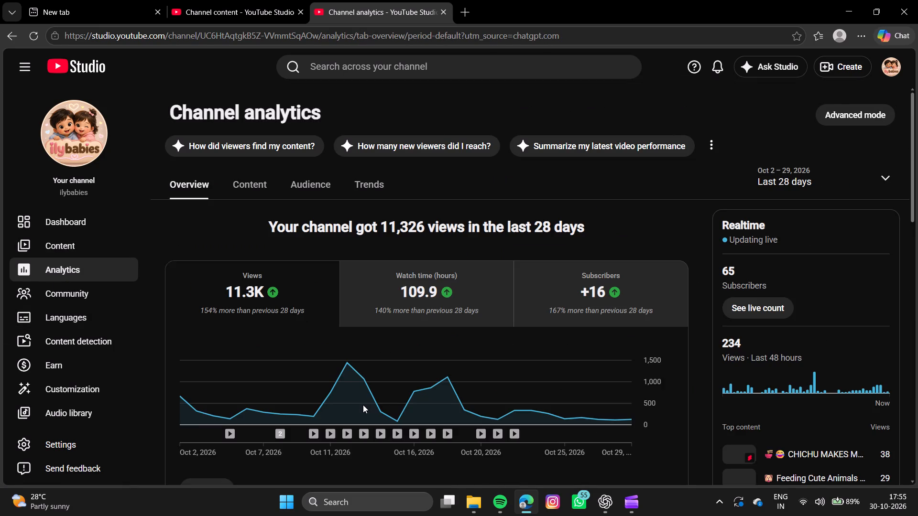
scroll(363, 405, down, 4)
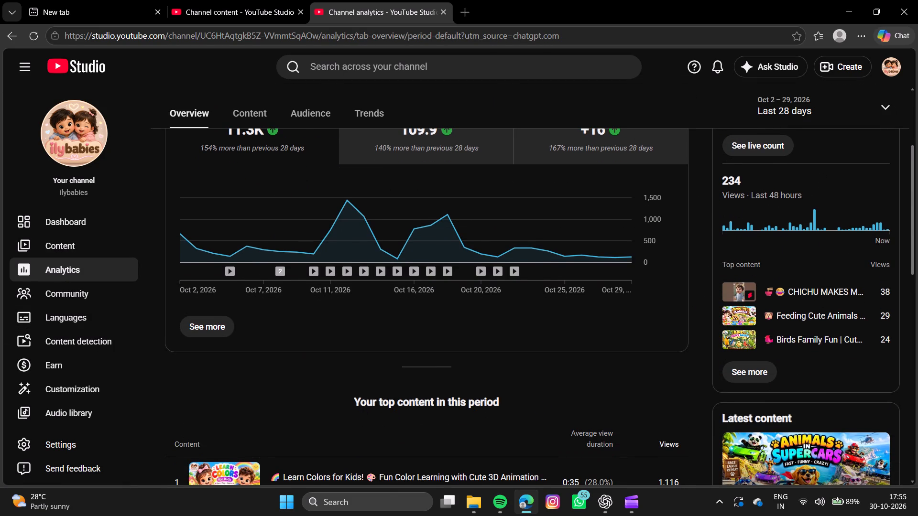
scroll(363, 405, down, 1)
scroll(363, 405, right, 1)
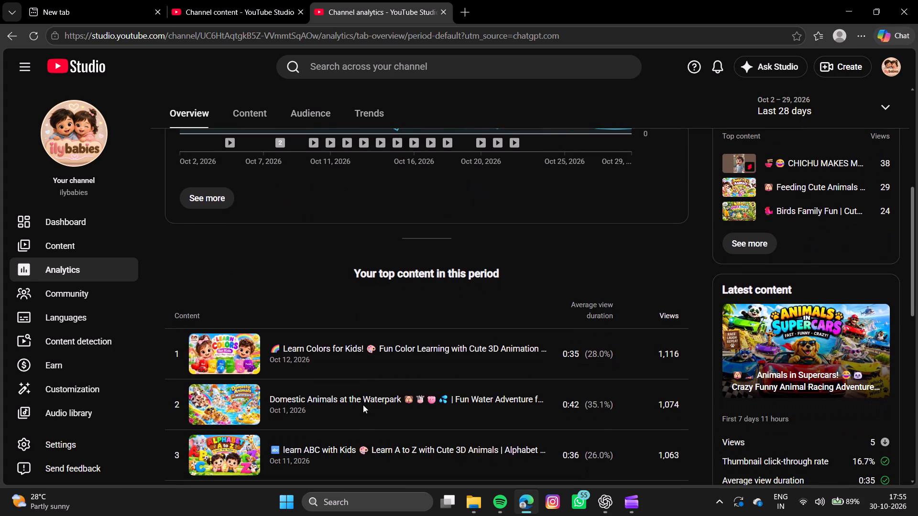
Open the channel dashboard to check the latest video performance and channel summary, and minimise the browser.
scroll(363, 405, right, 1)
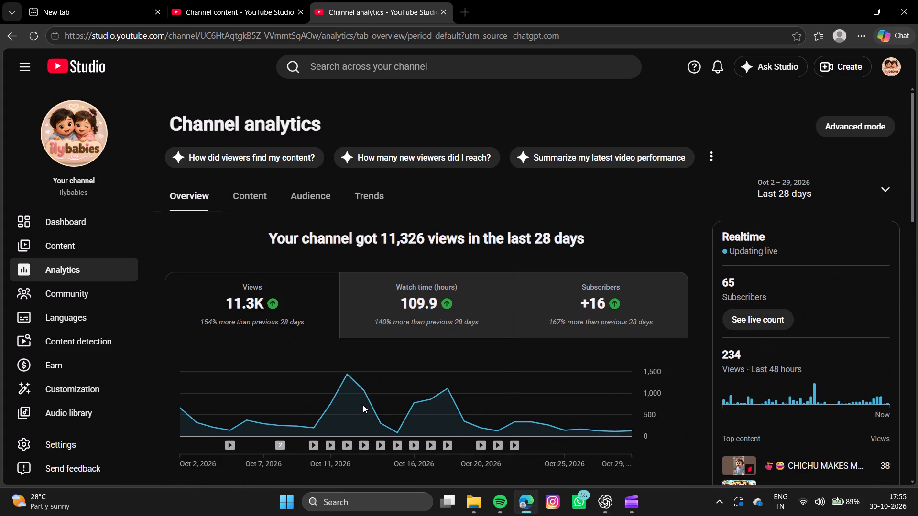
click(62, 215)
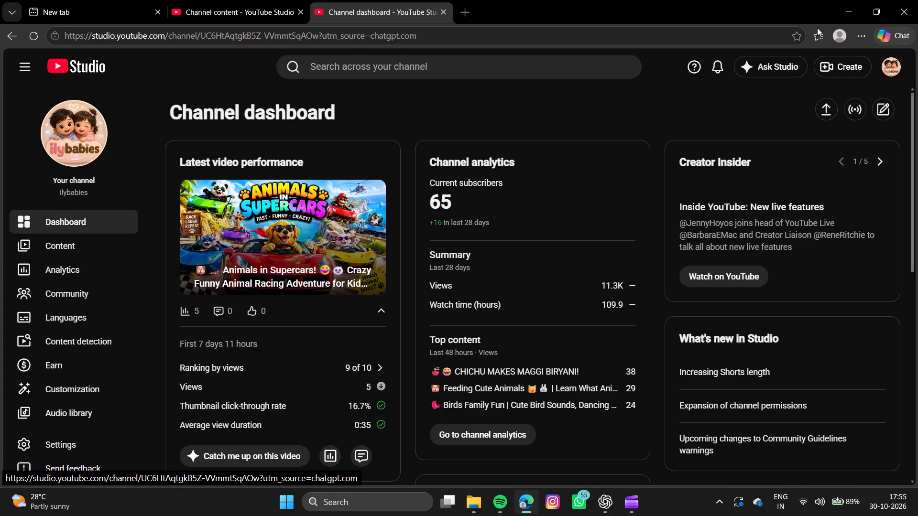
click(846, 17)
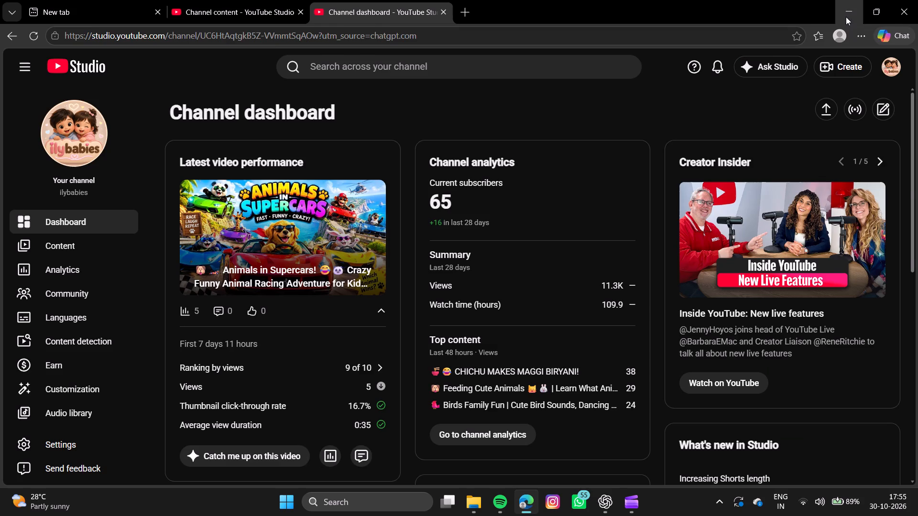
click(846, 17)
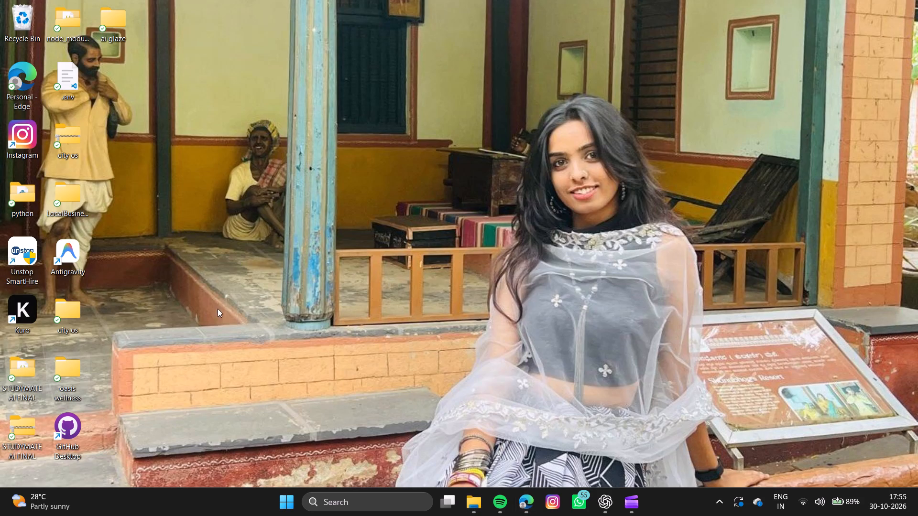
Open the Downloads folder in File Explorer and delete the two chocolate thumbnail images, 2e0c1454 and 4594d6b2.
click(468, 515)
scroll(536, 228, up, 7)
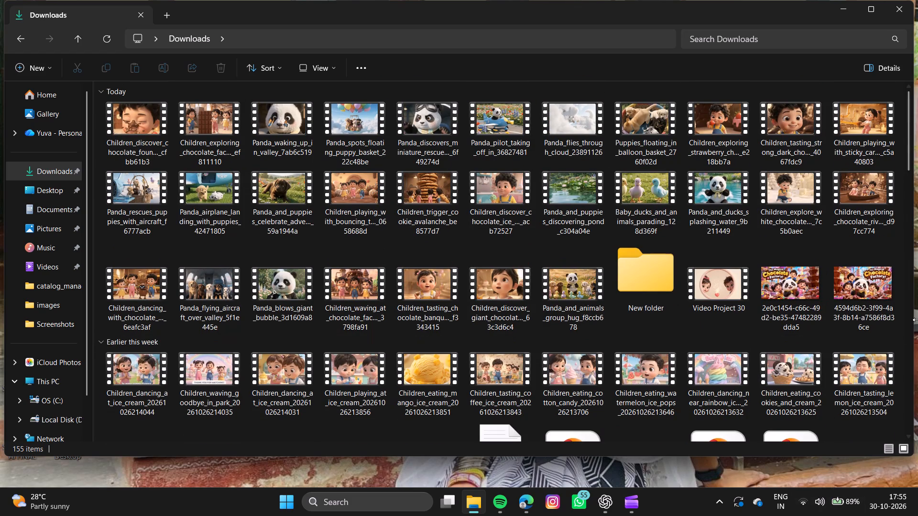
drag(902, 307, 803, 300)
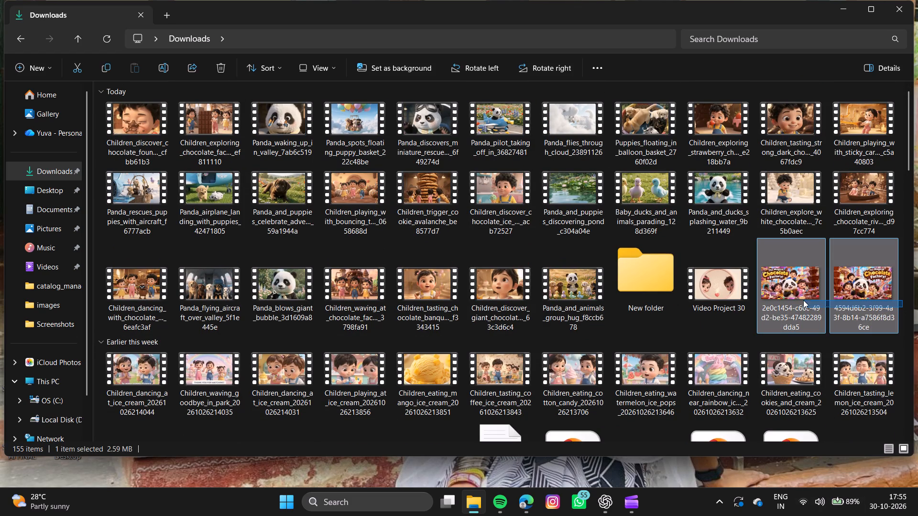
drag(803, 300, 799, 300)
click(215, 70)
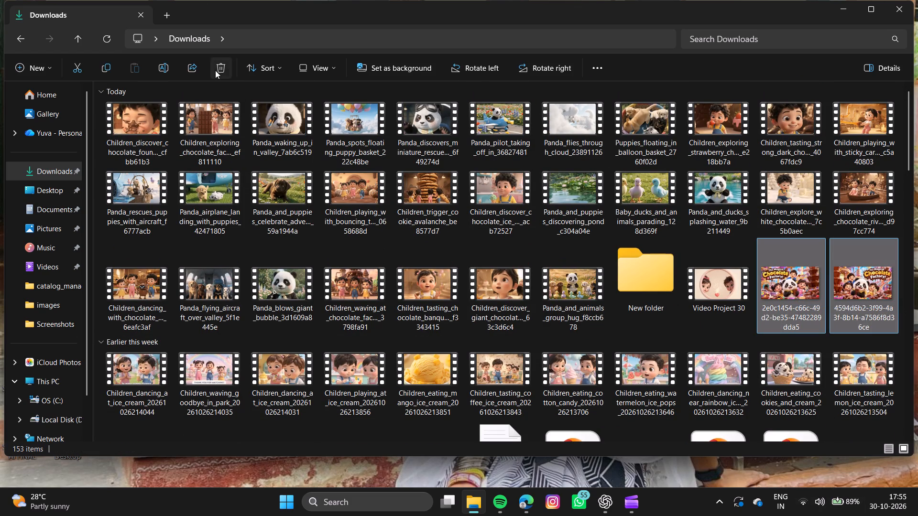
Delete today's children clips of the chocolate fountain, chocolate factory, strawberry chocolate, dark chocolate and sticky caramel from Downloads.
drag(96, 127, 217, 149)
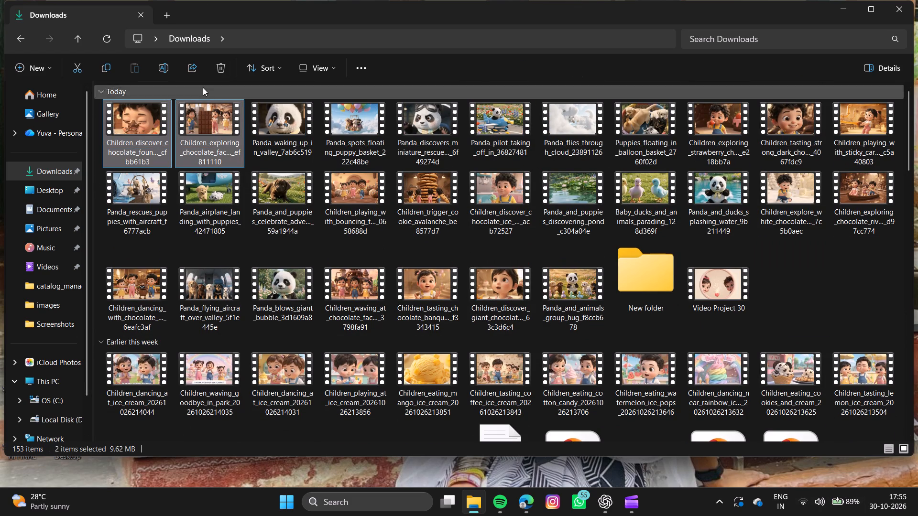
click(219, 66)
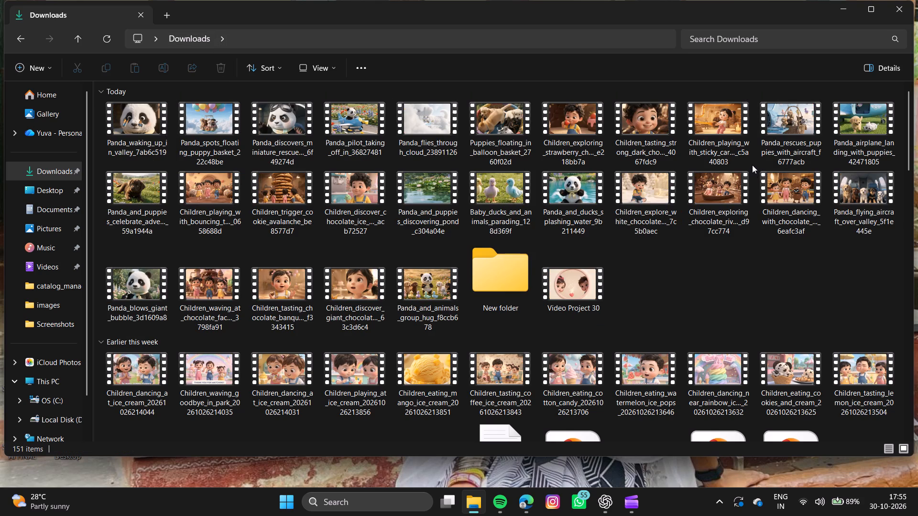
drag(752, 157, 561, 142)
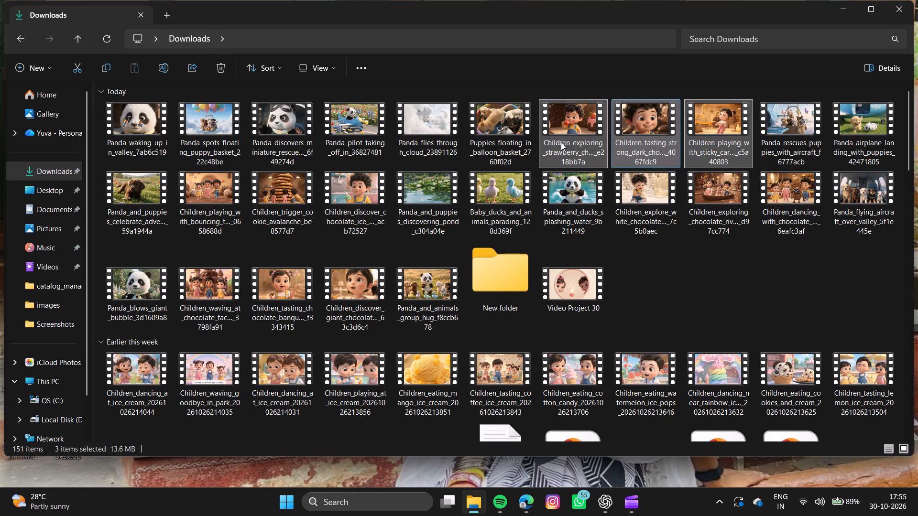
click(218, 67)
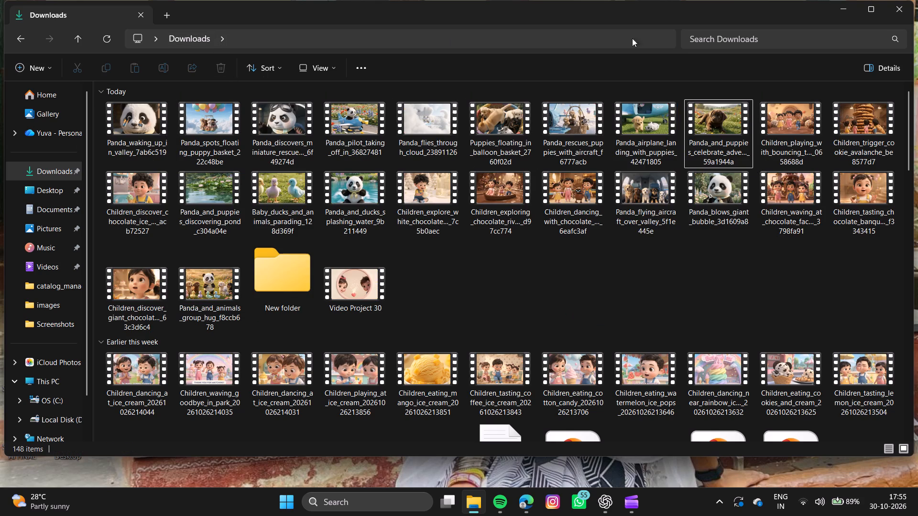
Delete today's children clips ending 0658688d, be8577d7, 3798fa91, f3343415 and acb72527, leaving the panda and puppy clips in place.
drag(905, 151, 825, 150)
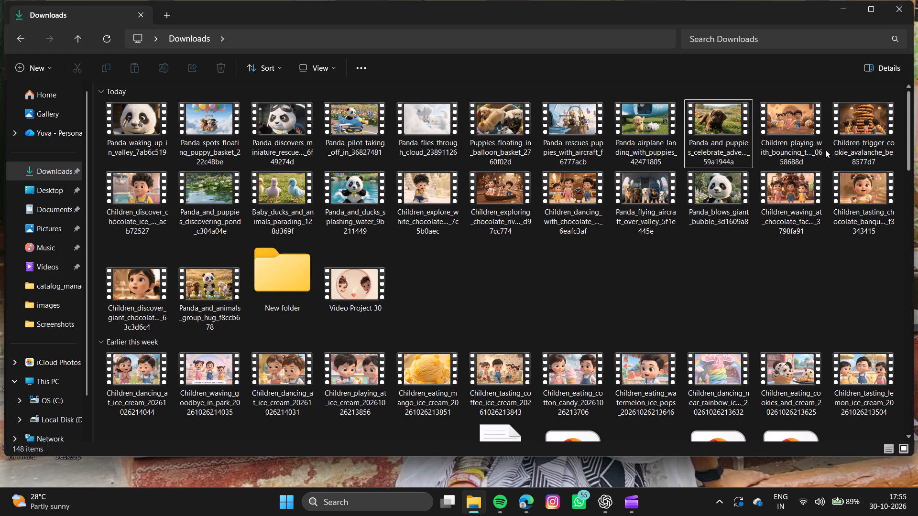
drag(825, 150, 763, 84)
drag(763, 84, 873, 215)
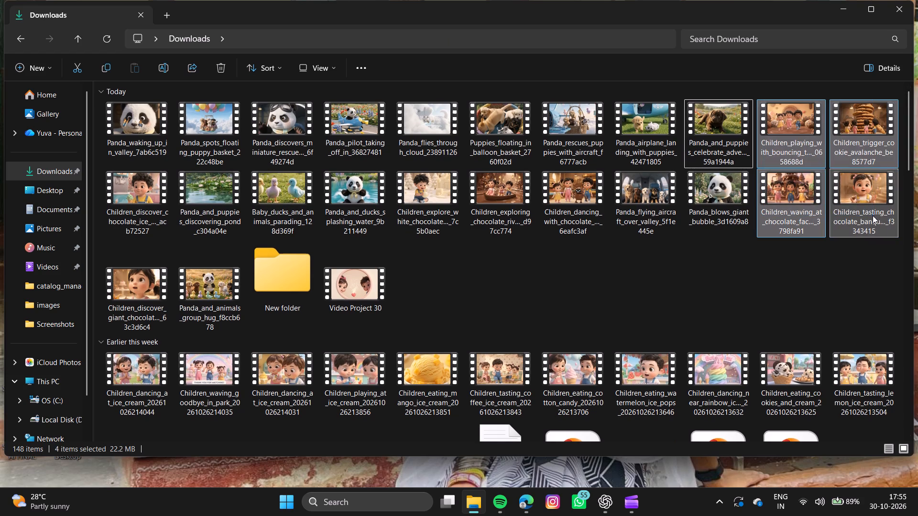
click(219, 70)
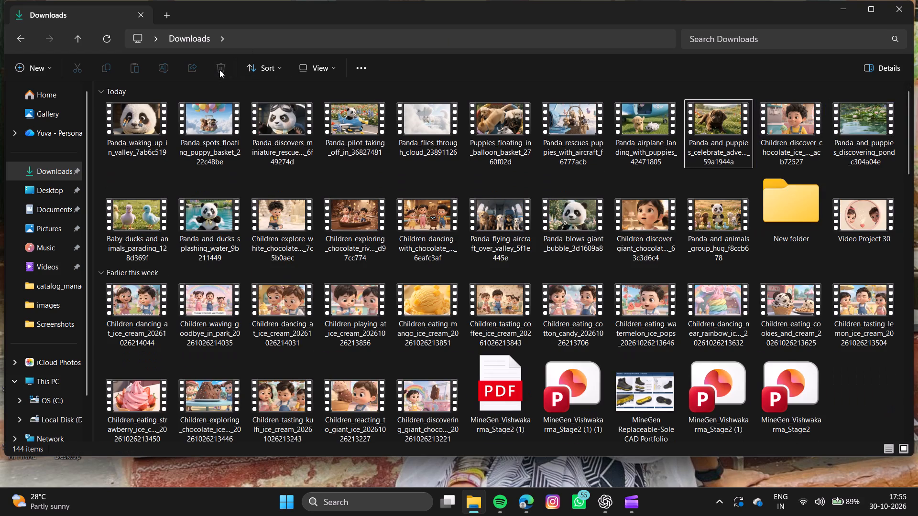
click(789, 129)
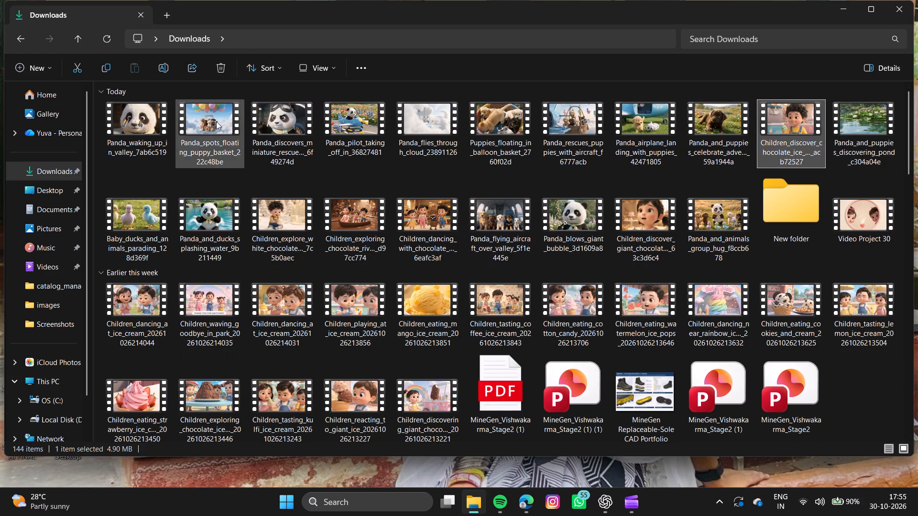
click(216, 63)
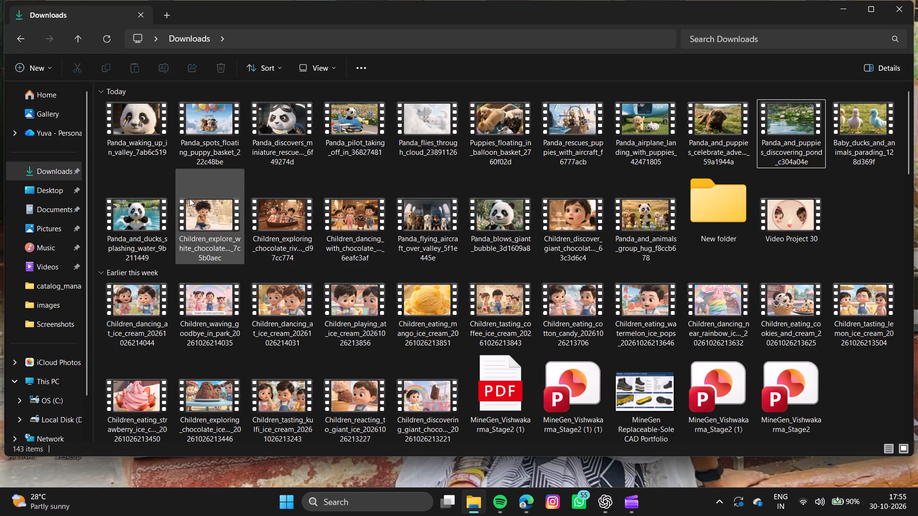
Delete today's remaining children clips: white chocolate, chocolate river, dancing with chocolate and the giant chocolate discovery.
click(189, 198)
drag(189, 198, 189, 180)
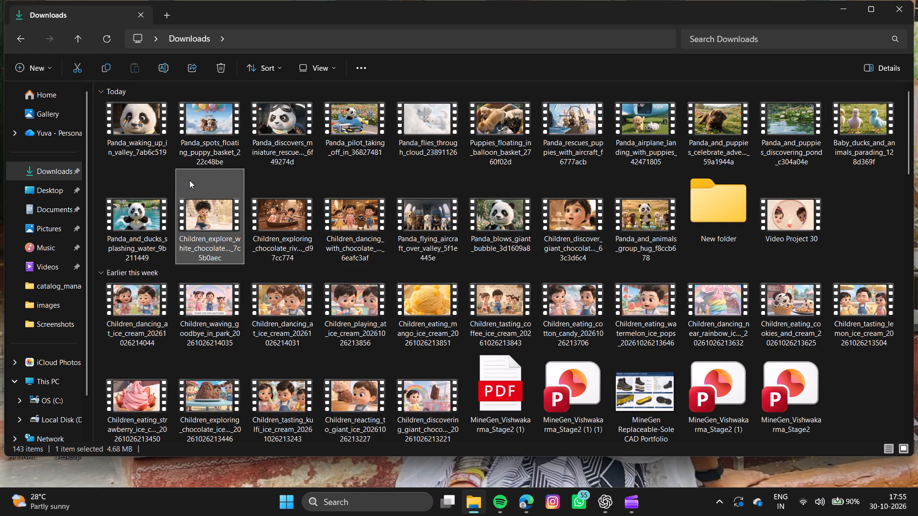
drag(189, 180, 213, 222)
drag(173, 261, 346, 243)
click(221, 68)
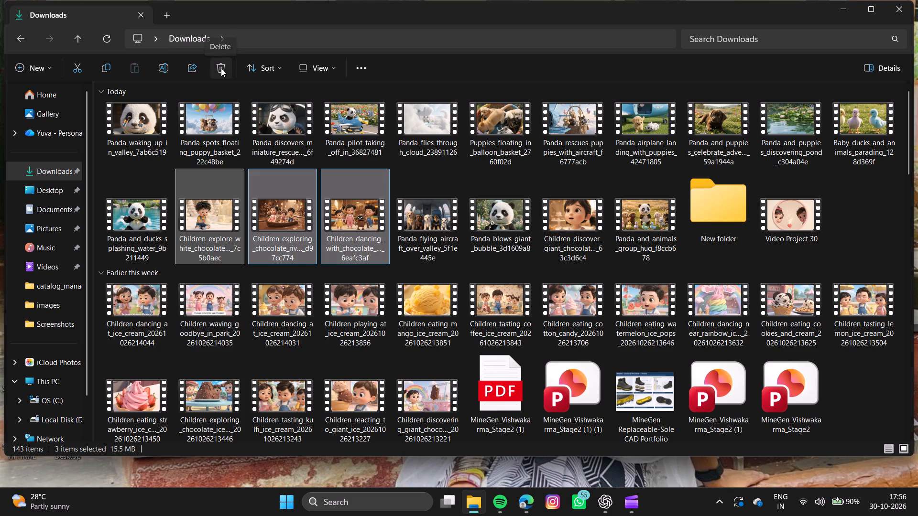
click(351, 231)
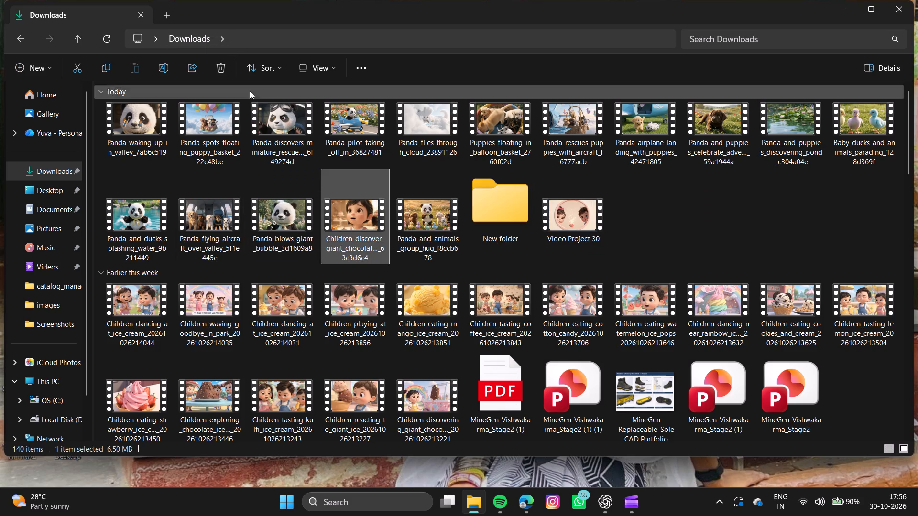
click(224, 70)
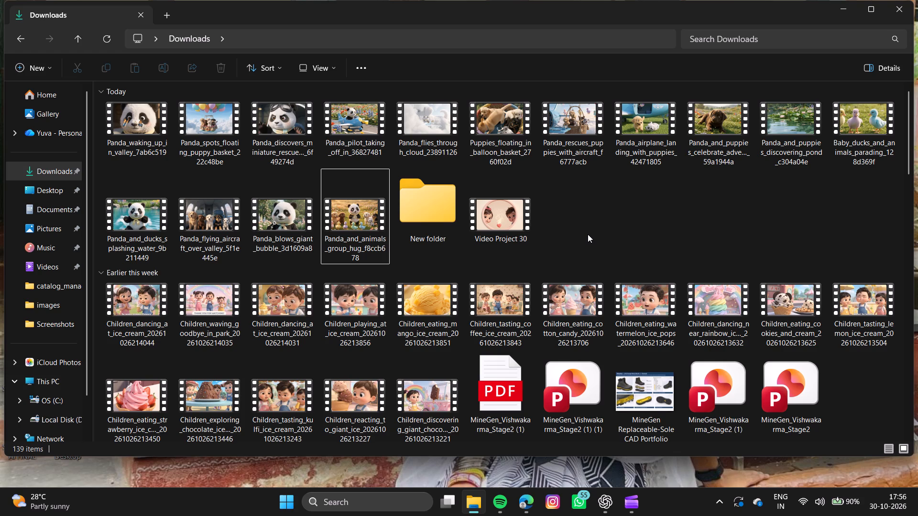
Look through the remaining files in Downloads, including the earlier weeks' clips, and close the folder window.
scroll(588, 234, down, 3)
scroll(588, 234, up, 1)
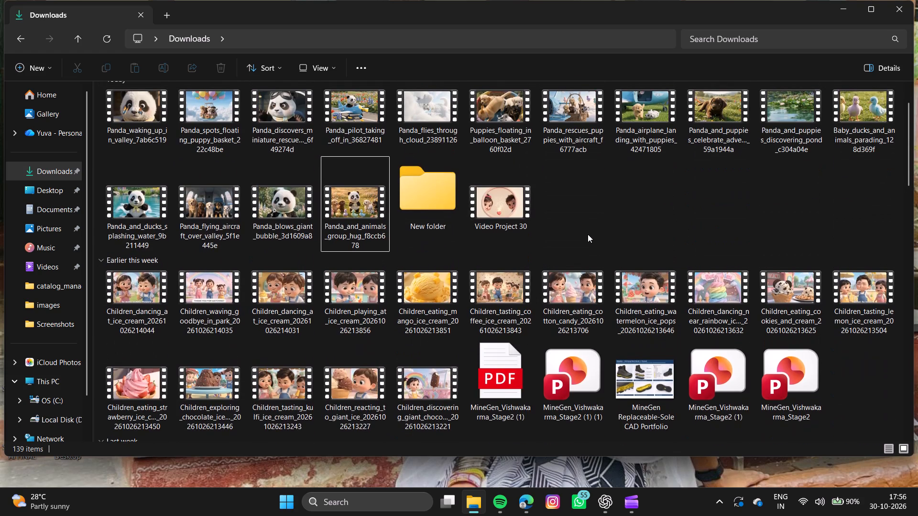
scroll(588, 234, down, 3)
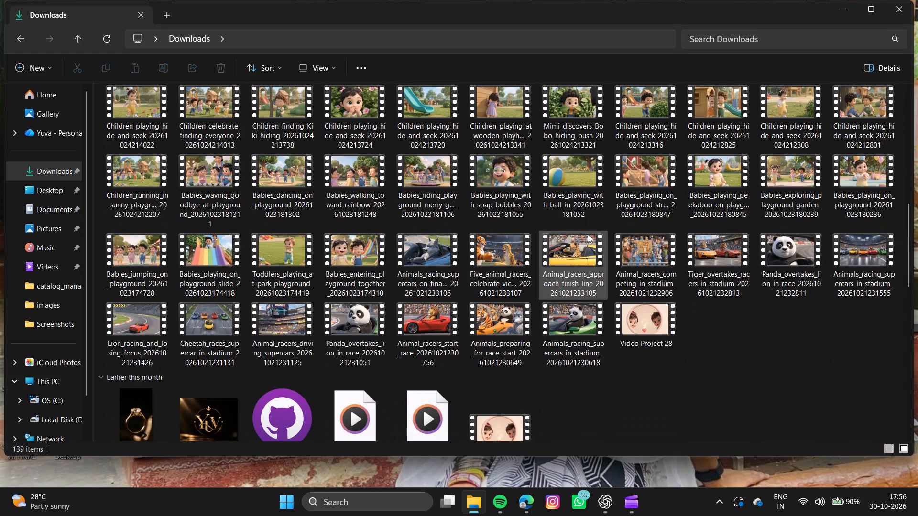
scroll(588, 234, right, 2)
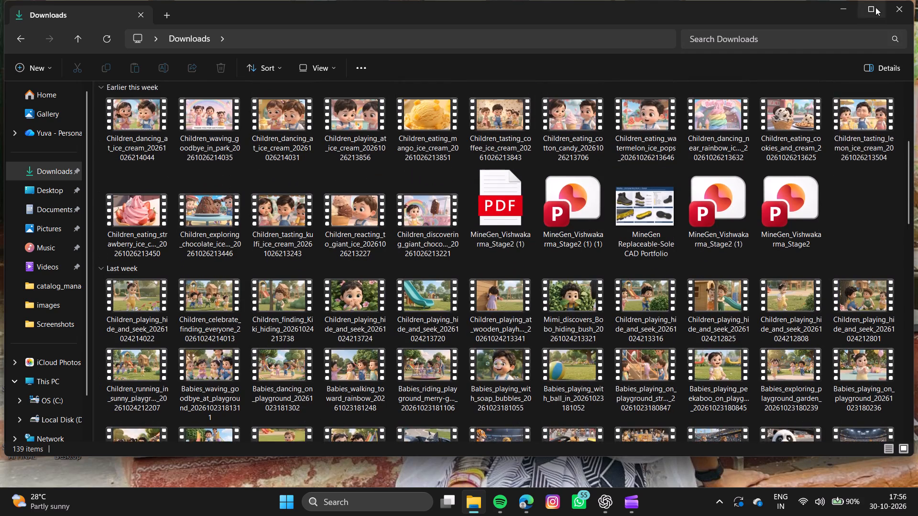
click(901, 7)
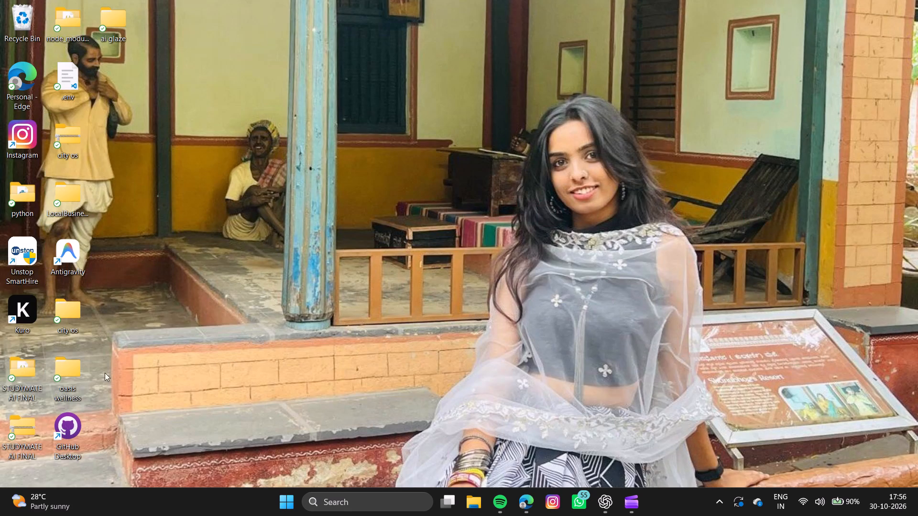
Launch the Kuro app from the desktop.
double_click(5, 312)
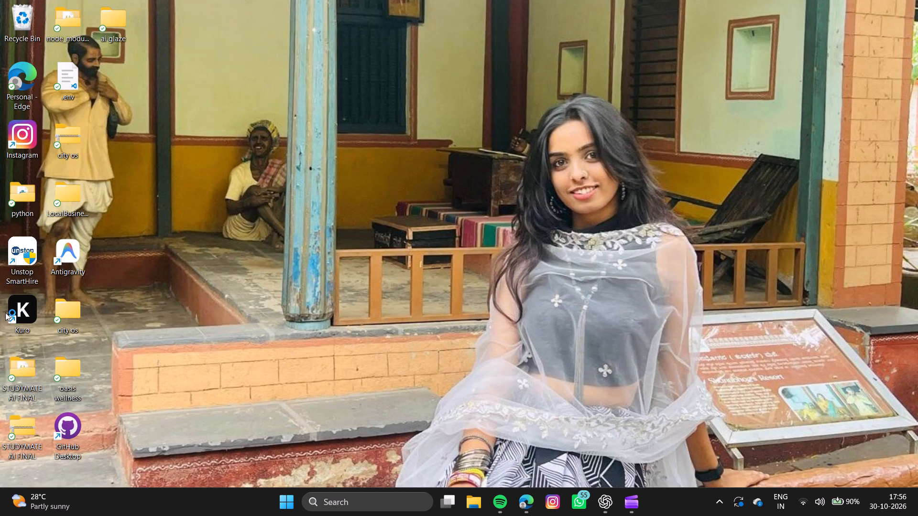